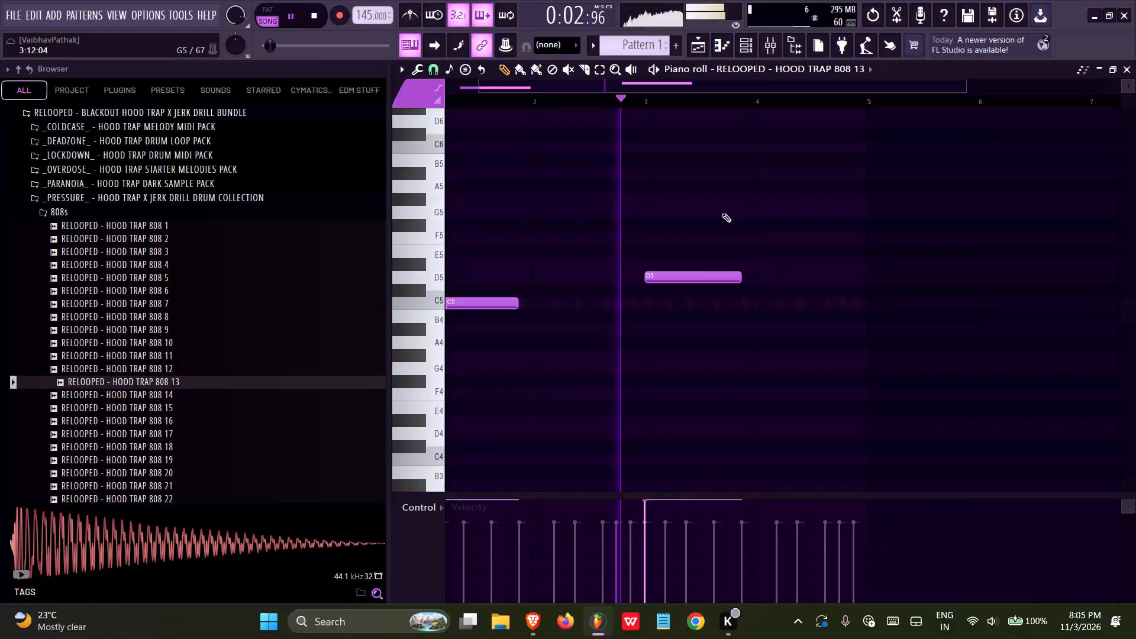
Add a C5 note to the 808 line in the second half of bar 4, ending at the start of bar 5.
{"action": "scroll", "coordinate": [612, 224], "scroll_direction": "down", "scroll_amount": 5, "text": "ctrl"}
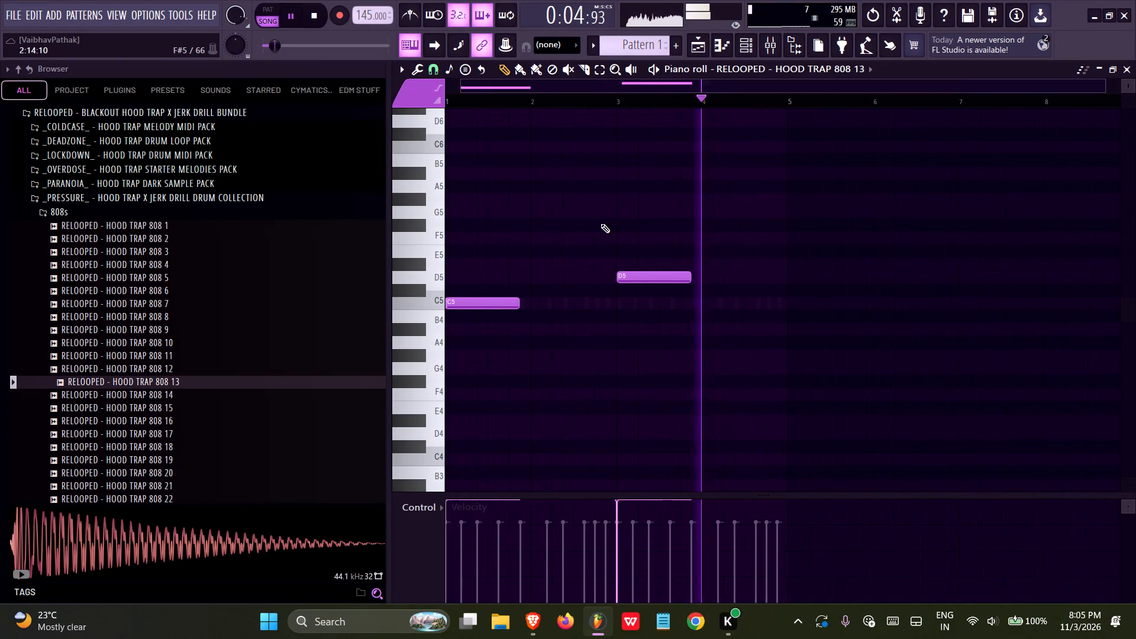
{"action": "scroll", "coordinate": [724, 264], "scroll_direction": "up", "scroll_amount": 9, "text": "ctrl"}
{"action": "key", "text": "space"}
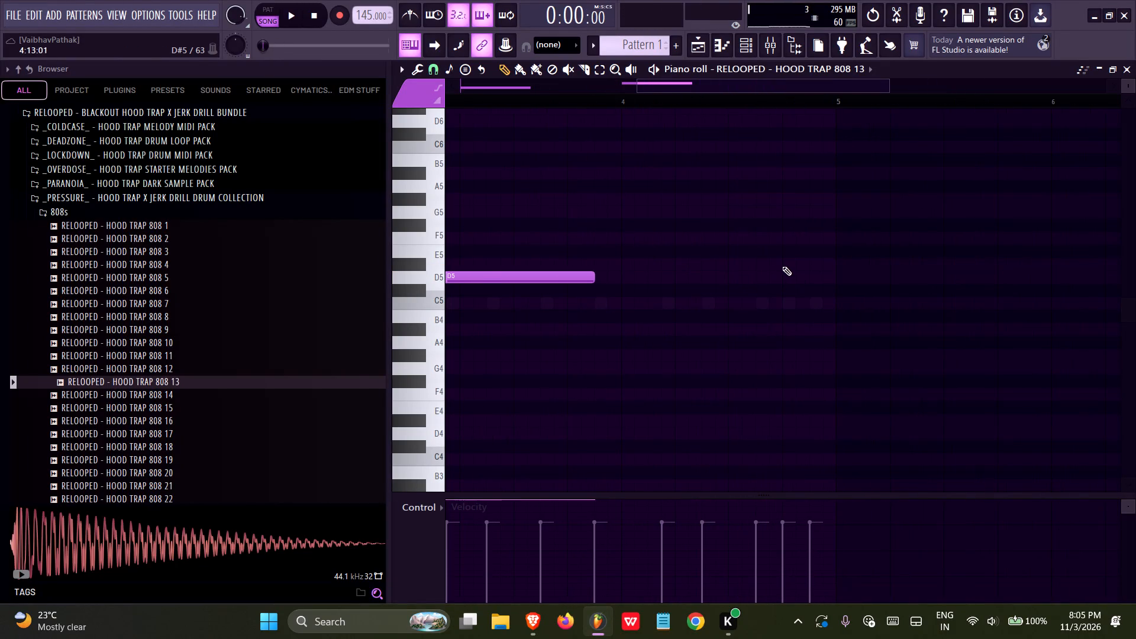
{"action": "left_click", "coordinate": [782, 264]}
{"action": "left_click_drag", "start_coordinate": [884, 263], "coordinate": [827, 265]}
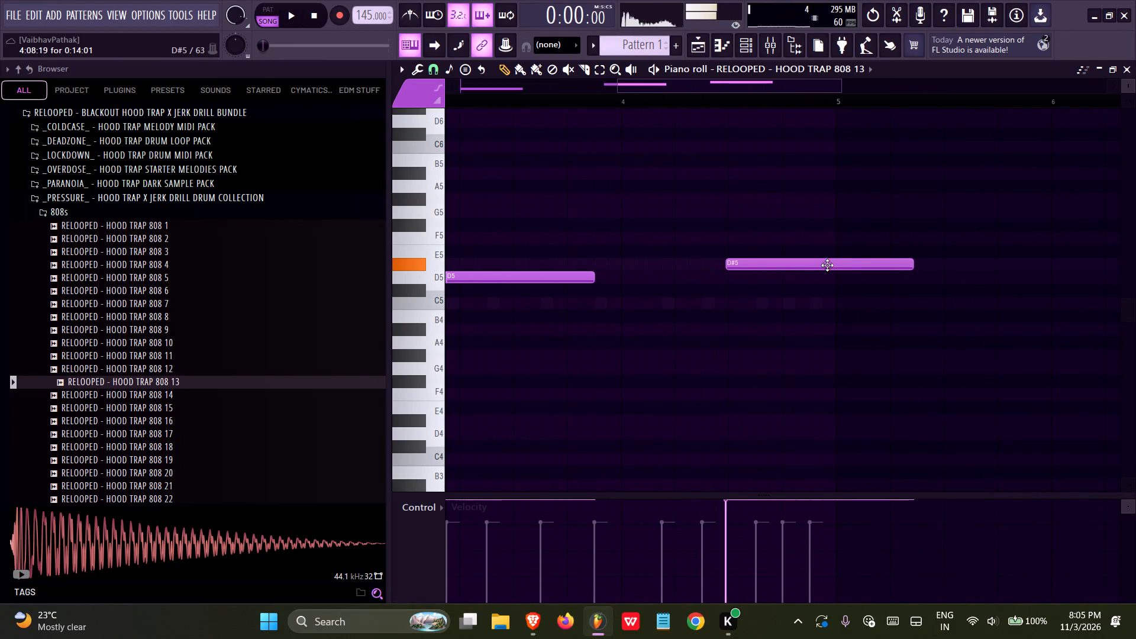
{"action": "left_click_drag", "start_coordinate": [827, 265], "coordinate": [830, 265]}
{"action": "left_click_drag", "start_coordinate": [816, 264], "coordinate": [815, 309]}
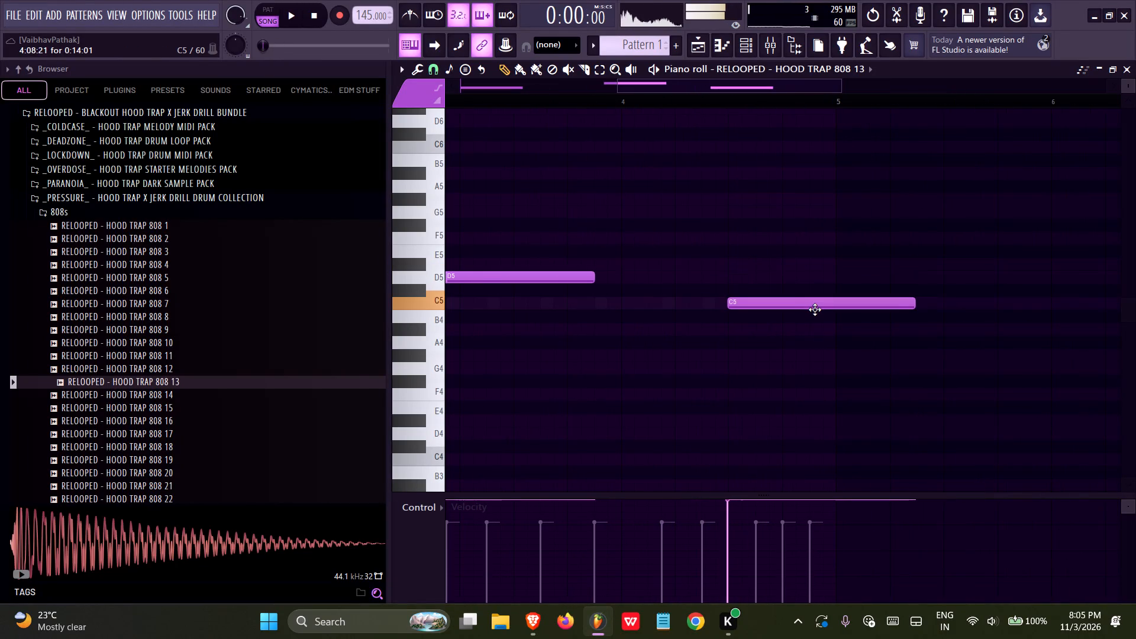
{"action": "left_click_drag", "start_coordinate": [815, 309], "coordinate": [815, 309]}
{"action": "scroll", "coordinate": [872, 319], "scroll_direction": "up", "scroll_amount": 5, "text": "ctrl"}
{"action": "left_click_drag", "start_coordinate": [939, 301], "coordinate": [805, 305]}
Add a one-step C6 slide note above the start of the last C5 note, at about 4:09:00.
{"action": "scroll", "coordinate": [735, 318], "scroll_direction": "up", "scroll_amount": 4}
{"action": "left_click_drag", "start_coordinate": [640, 261], "coordinate": [626, 296]}
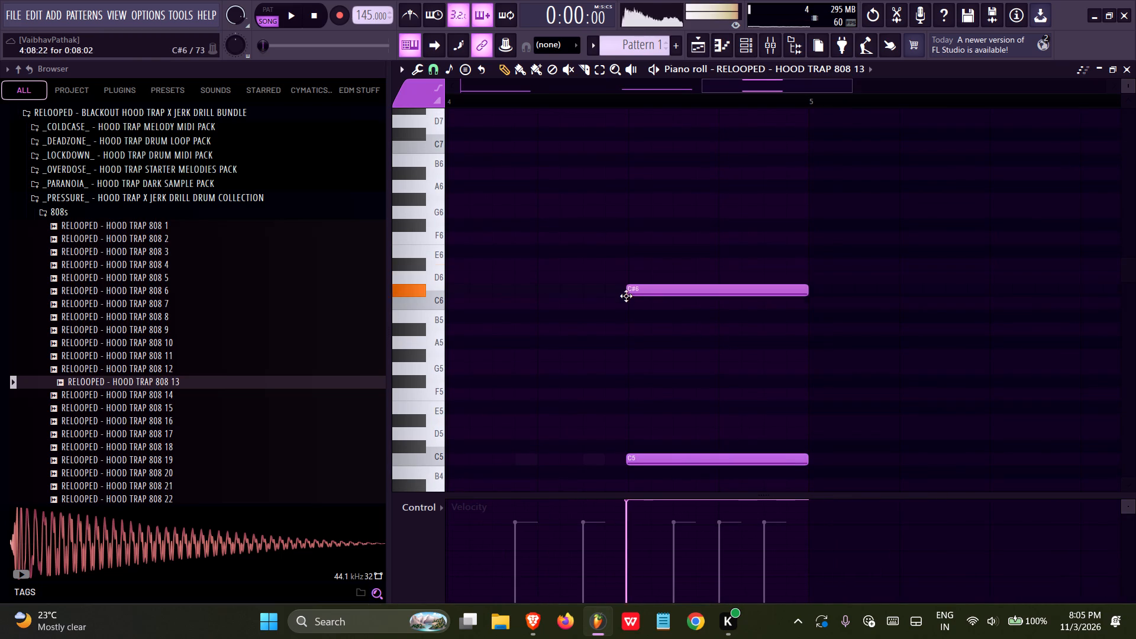
{"action": "left_click_drag", "start_coordinate": [626, 296], "coordinate": [627, 306]}
{"action": "left_click_drag", "start_coordinate": [806, 304], "coordinate": [647, 306]}
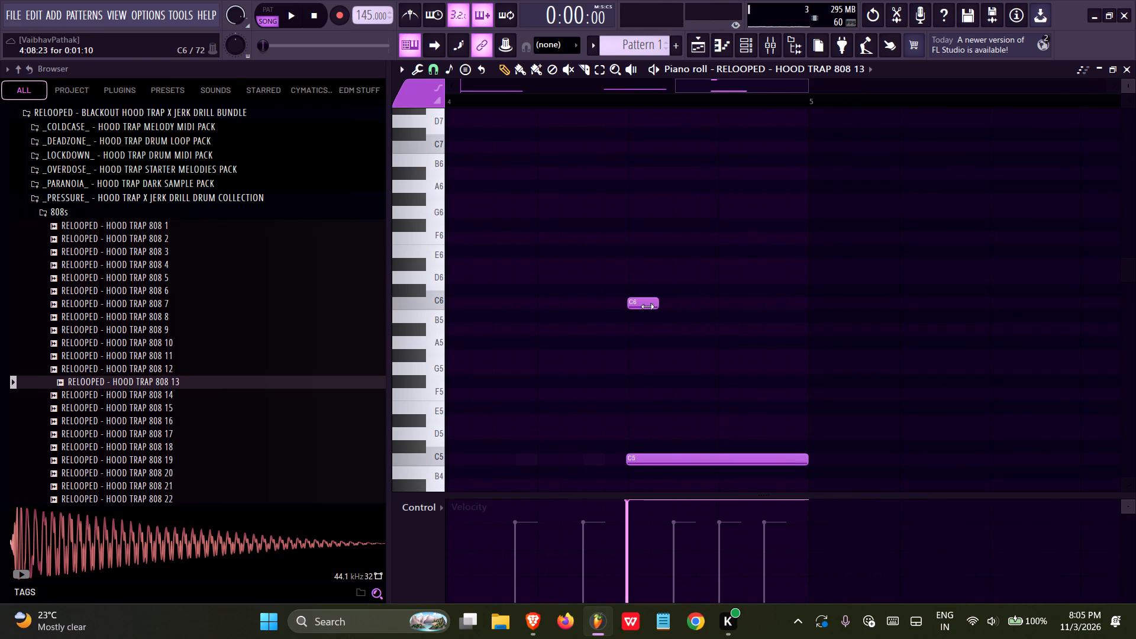
{"action": "left_click_drag", "start_coordinate": [647, 306], "coordinate": [646, 306]}
{"action": "double_click", "coordinate": [641, 306]}
{"action": "left_click", "coordinate": [477, 284]}
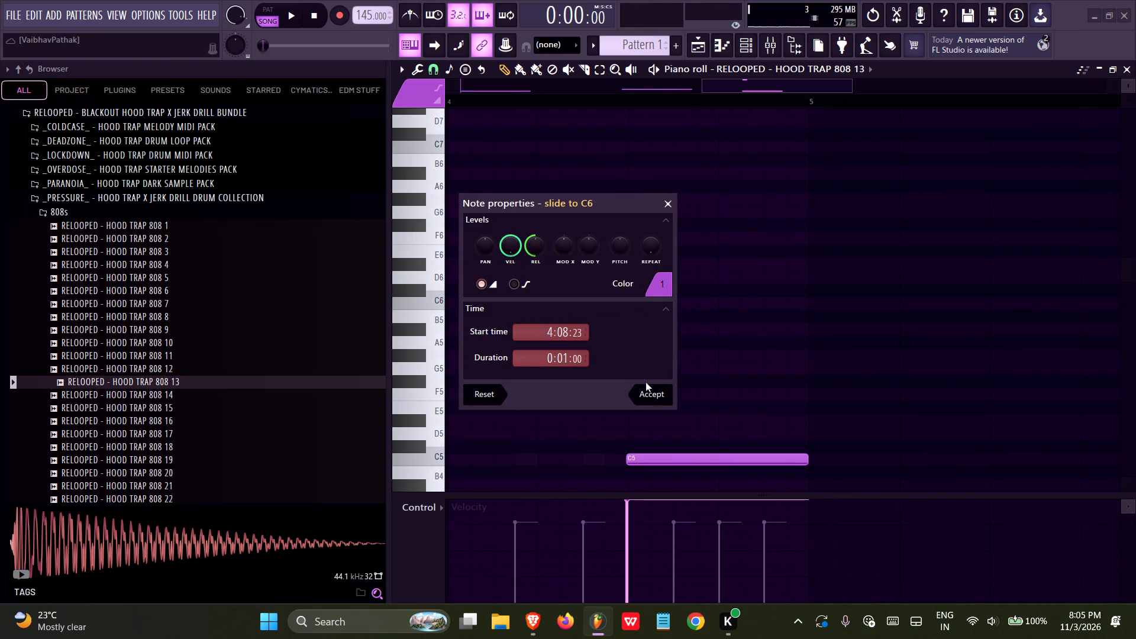
{"action": "left_click", "coordinate": [650, 386]}
{"action": "scroll", "coordinate": [634, 369], "scroll_direction": "up", "scroll_amount": 12, "text": "ctrl"}
{"action": "left_click", "coordinate": [641, 304]}
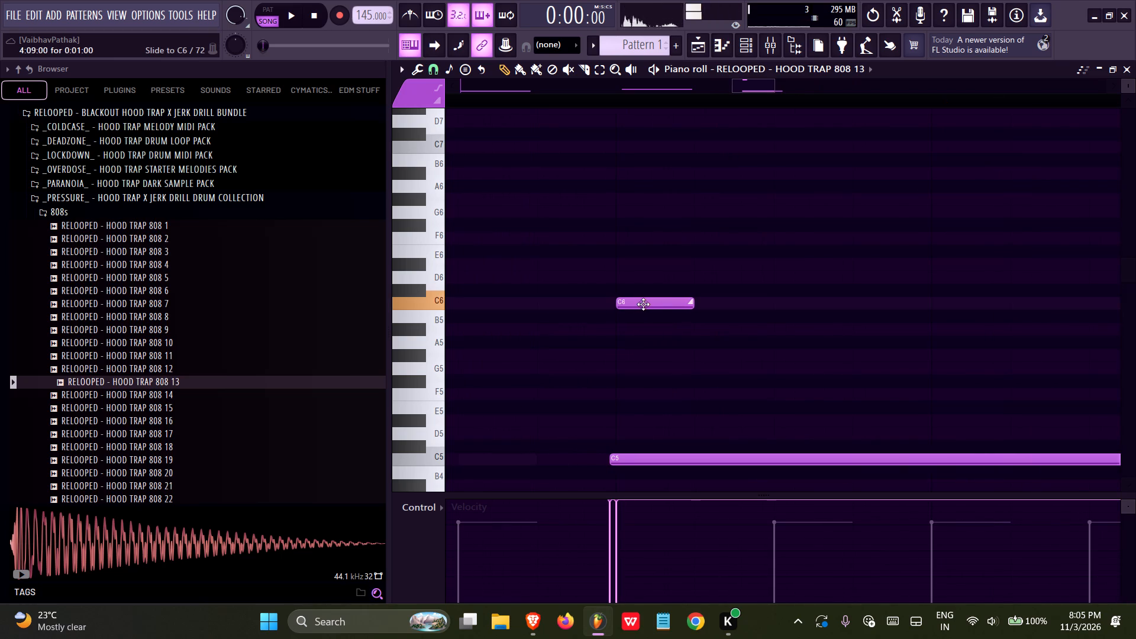
Play the song from the start to hear the 808 line with its slide note.
{"action": "scroll", "coordinate": [637, 308], "scroll_direction": "down", "scroll_amount": 14, "text": "ctrl"}
{"action": "key", "text": "space"}
{"action": "scroll", "coordinate": [757, 338], "scroll_direction": "down", "scroll_amount": 14, "text": "ctrl"}
{"action": "key", "text": "ctrl+s"}
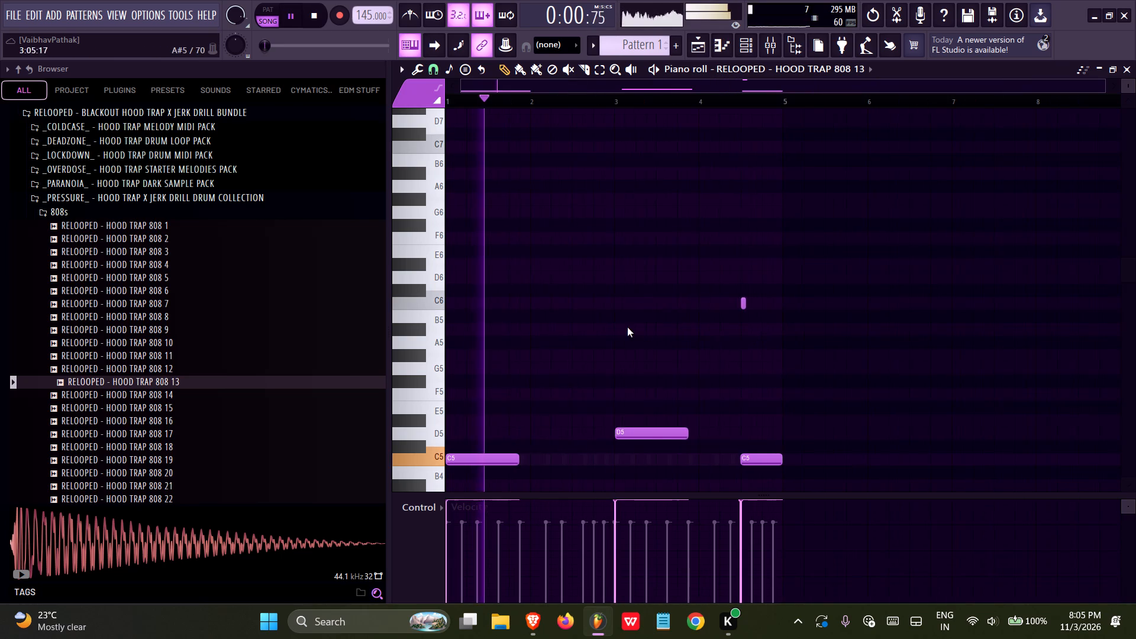
{"action": "left_click", "coordinate": [730, 160]}
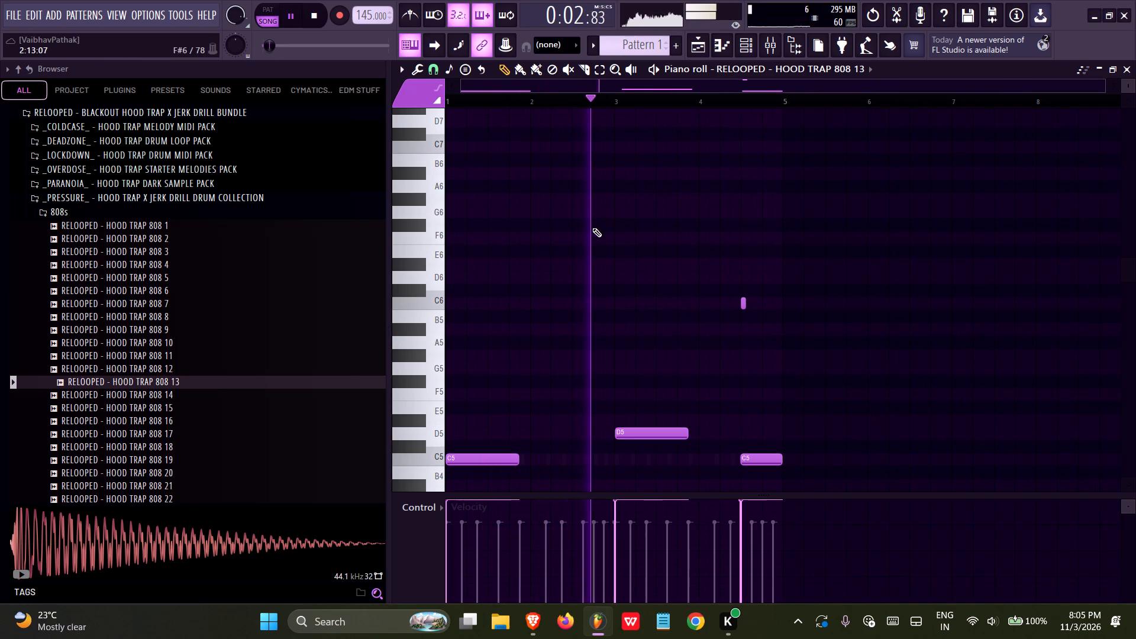
{"action": "scroll", "coordinate": [592, 228], "scroll_direction": "down", "scroll_amount": 6}
{"action": "scroll", "coordinate": [792, 285], "scroll_direction": "up", "scroll_amount": 5}
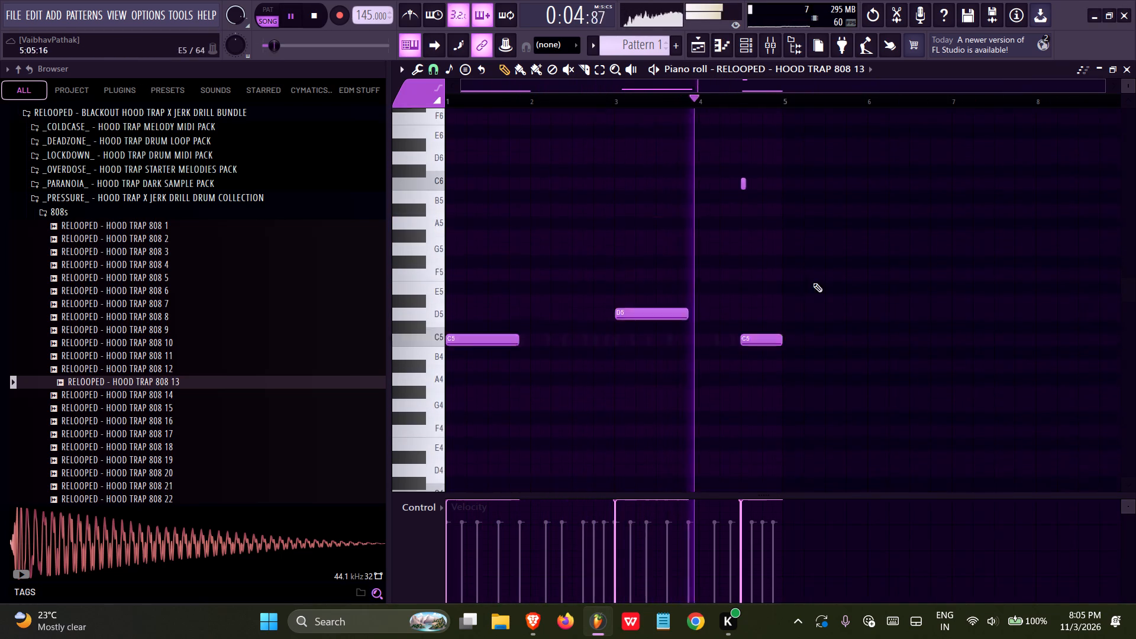
{"action": "scroll", "coordinate": [863, 305], "scroll_direction": "up", "scroll_amount": 11, "text": "ctrl"}
{"action": "key", "text": "space"}
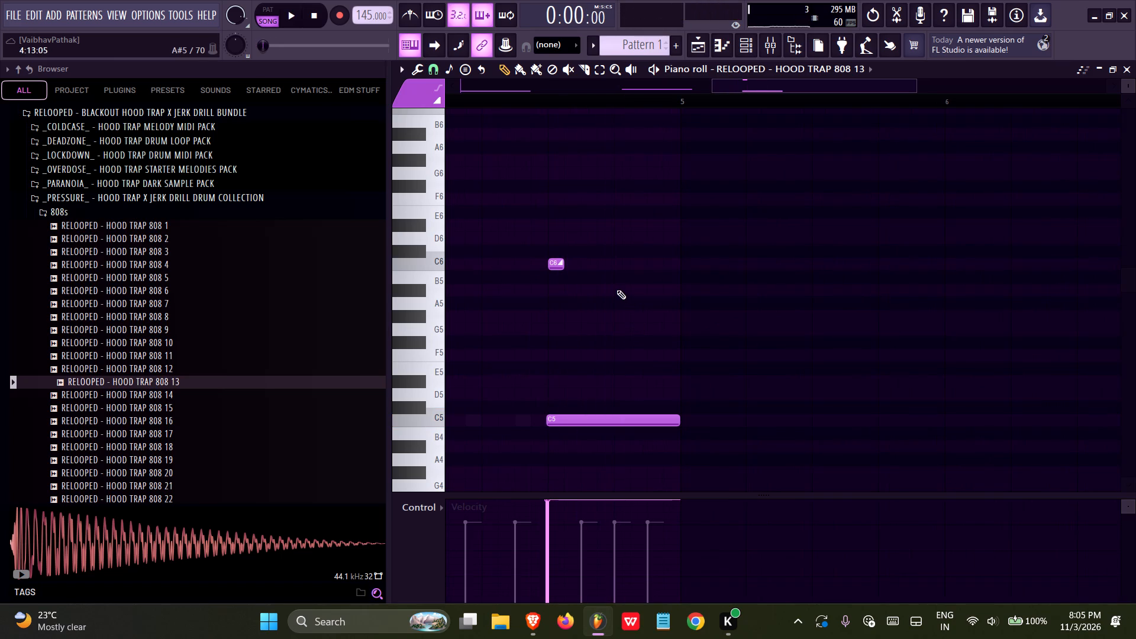
Add two-step slide notes on G#5 and G5 back to back over the end of the last C5 note, finishing at bar 5.
{"action": "left_click", "coordinate": [616, 288]}
{"action": "left_click", "coordinate": [623, 292]}
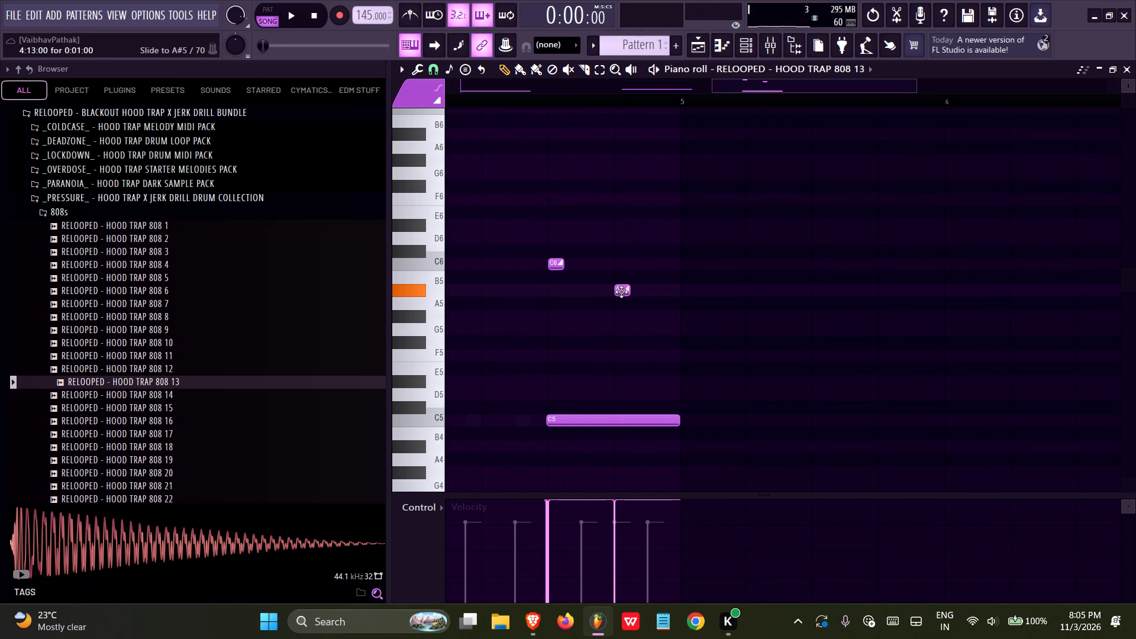
{"action": "scroll", "coordinate": [624, 303], "scroll_direction": "up", "scroll_amount": 10, "text": "ctrl"}
{"action": "left_click_drag", "start_coordinate": [622, 293], "coordinate": [619, 311]}
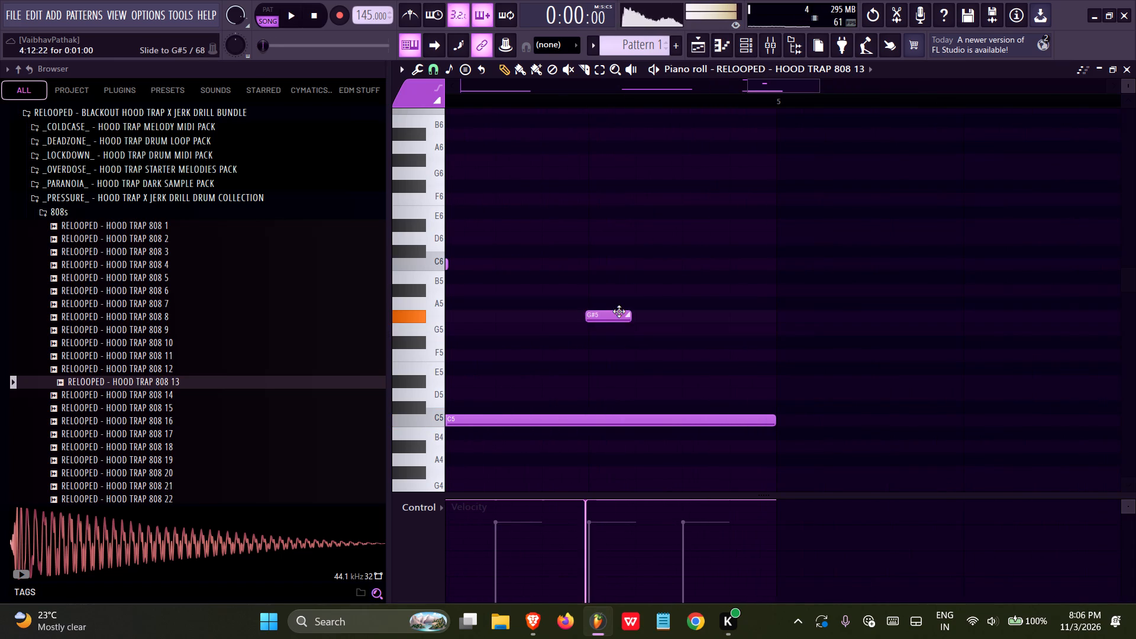
{"action": "left_click_drag", "start_coordinate": [619, 311], "coordinate": [622, 311]}
{"action": "left_click_drag", "start_coordinate": [632, 321], "coordinate": [680, 334]}
{"action": "left_click", "coordinate": [683, 326]}
{"action": "left_click", "coordinate": [726, 330]}
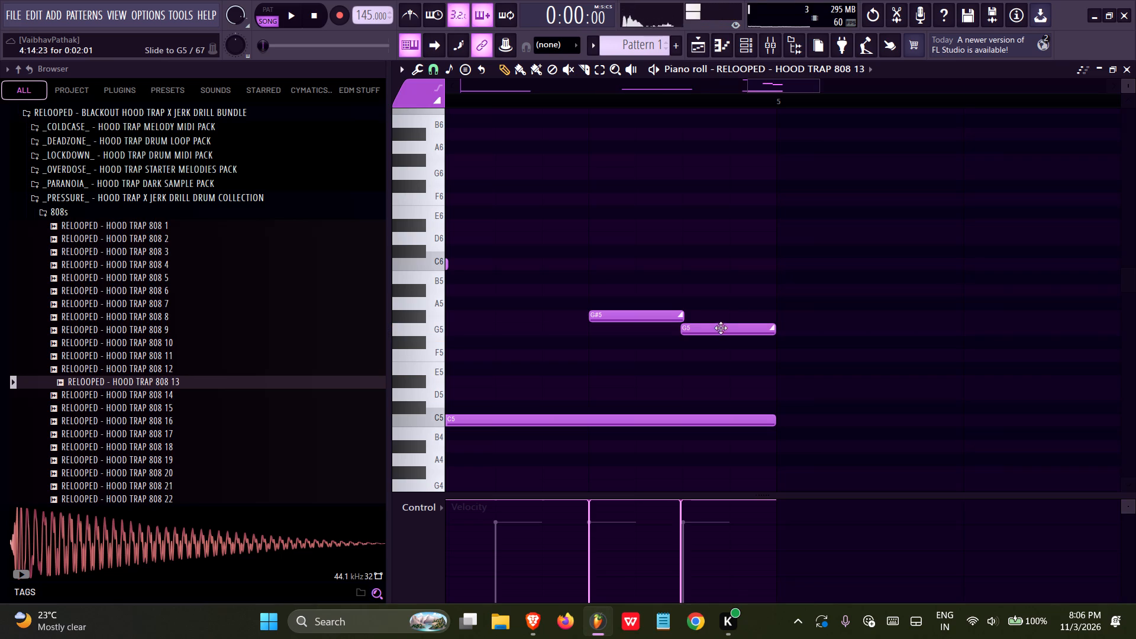
{"action": "scroll", "coordinate": [674, 344], "scroll_direction": "up", "scroll_amount": 11, "text": "ctrl"}
{"action": "left_click", "coordinate": [711, 334]}
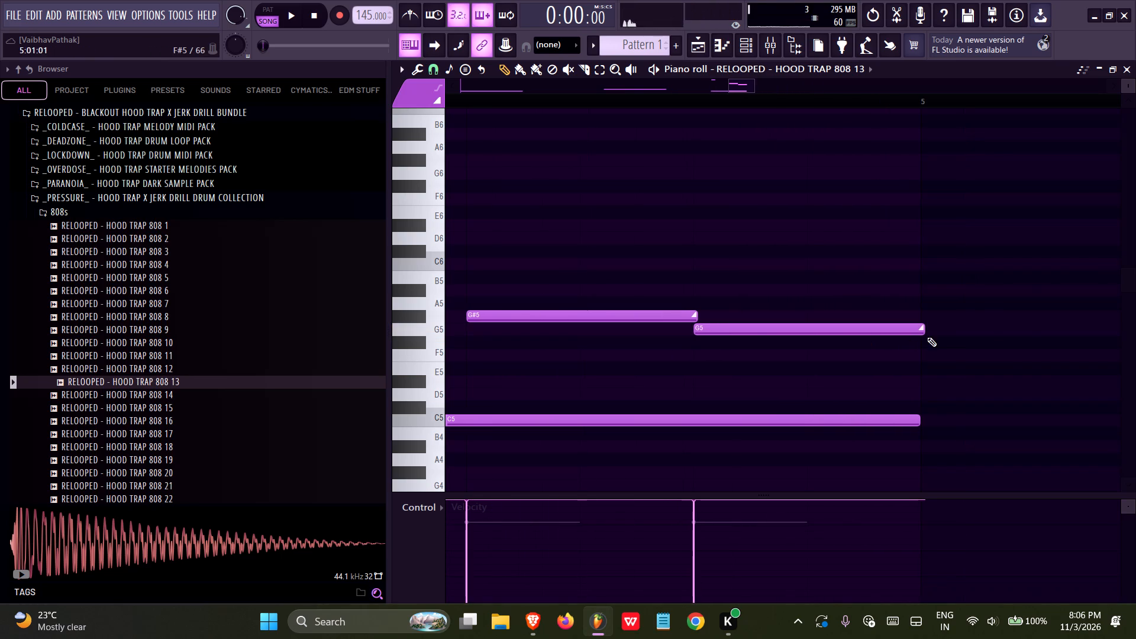
{"action": "left_click", "coordinate": [924, 331]}
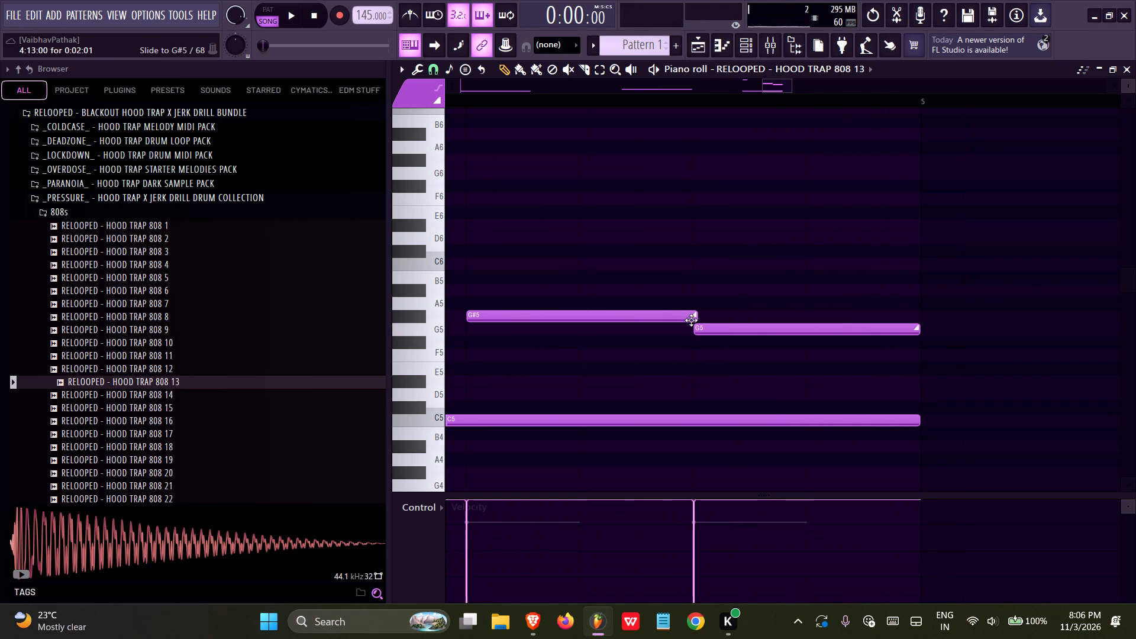
{"action": "left_click", "coordinate": [696, 317]}
Delete the C6 slide note above the last C5 note and play back the 808 line.
{"action": "scroll", "coordinate": [747, 346], "scroll_direction": "down", "scroll_amount": 16, "text": "ctrl"}
{"action": "right_click_drag", "start_coordinate": [639, 266], "coordinate": [641, 260]}
{"action": "key", "text": "space"}
{"action": "scroll", "coordinate": [732, 286], "scroll_direction": "down", "scroll_amount": 10, "text": "ctrl"}
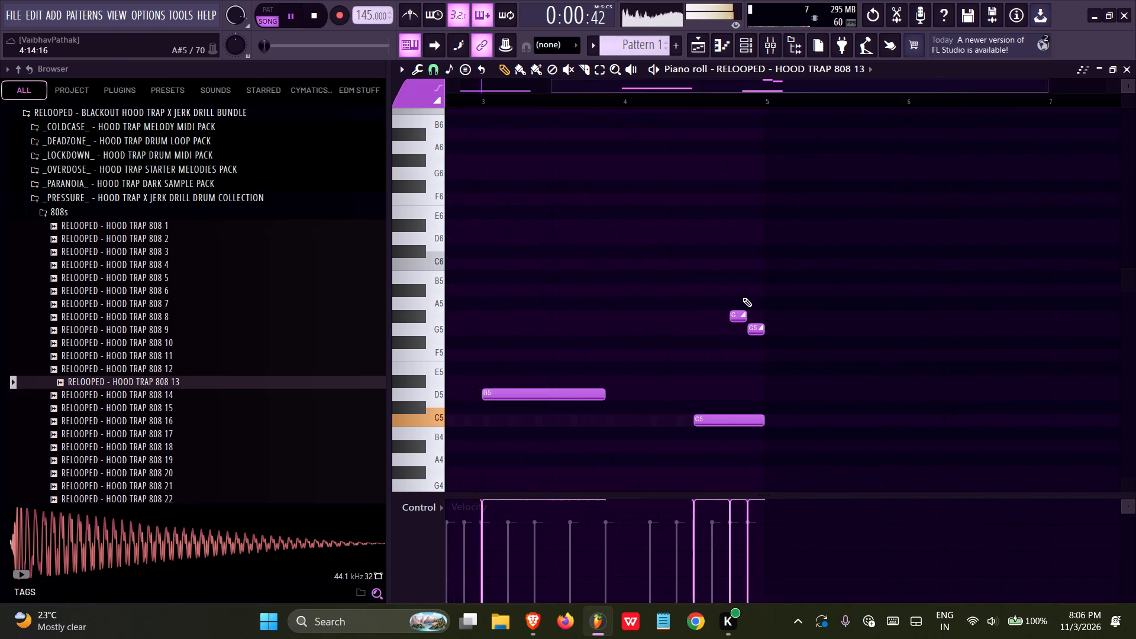
{"action": "scroll", "coordinate": [743, 298], "scroll_direction": "down", "scroll_amount": 7, "text": "ctrl"}
Switch to the playlist and save the project under the name N RIDER in a new project folder.
{"action": "key", "text": "ctrl+s"}
{"action": "left_click", "coordinate": [734, 162]}
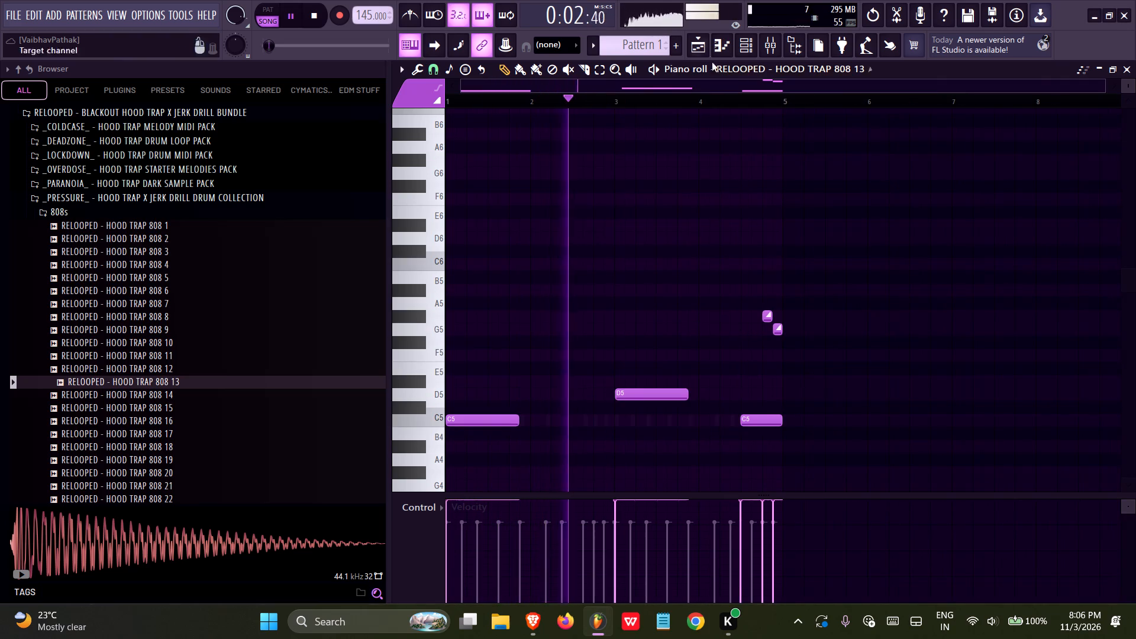
{"action": "left_click", "coordinate": [701, 45]}
{"action": "key", "text": "ctrl+s"}
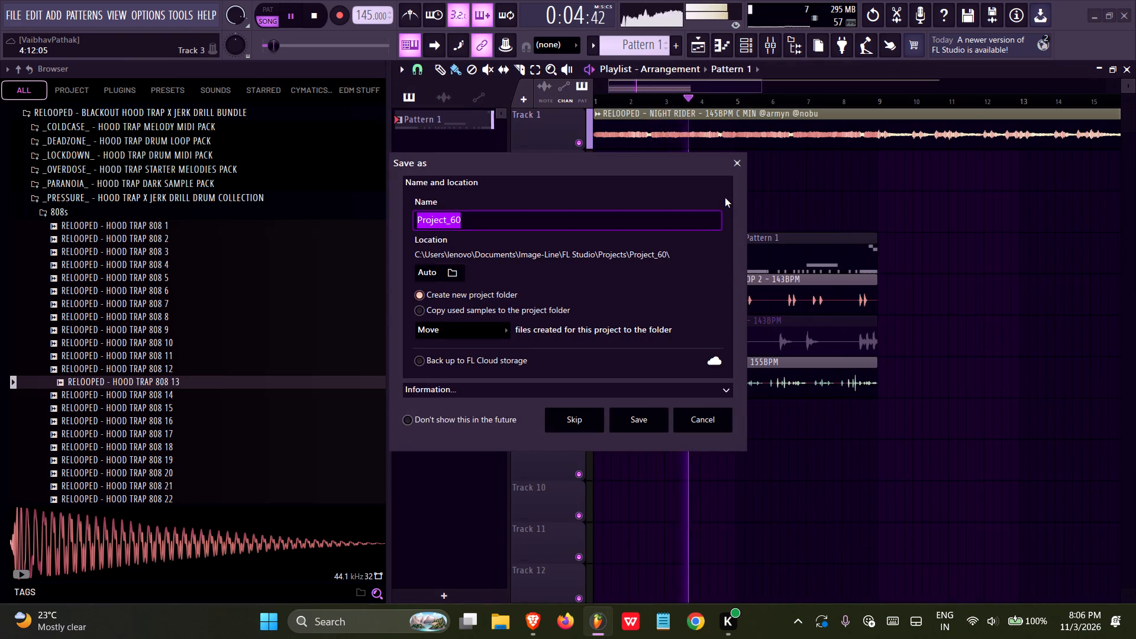
{"action": "type", "text": "N RIGHE"}
{"action": "key", "text": "BackSpace"}
{"action": "type", "text": "DER"}
{"action": "key", "text": "BackSpace"}
{"action": "key", "text": "BackSpace"}
{"action": "key", "text": "BackSpace"}
{"action": "key", "text": "BackSpace"}
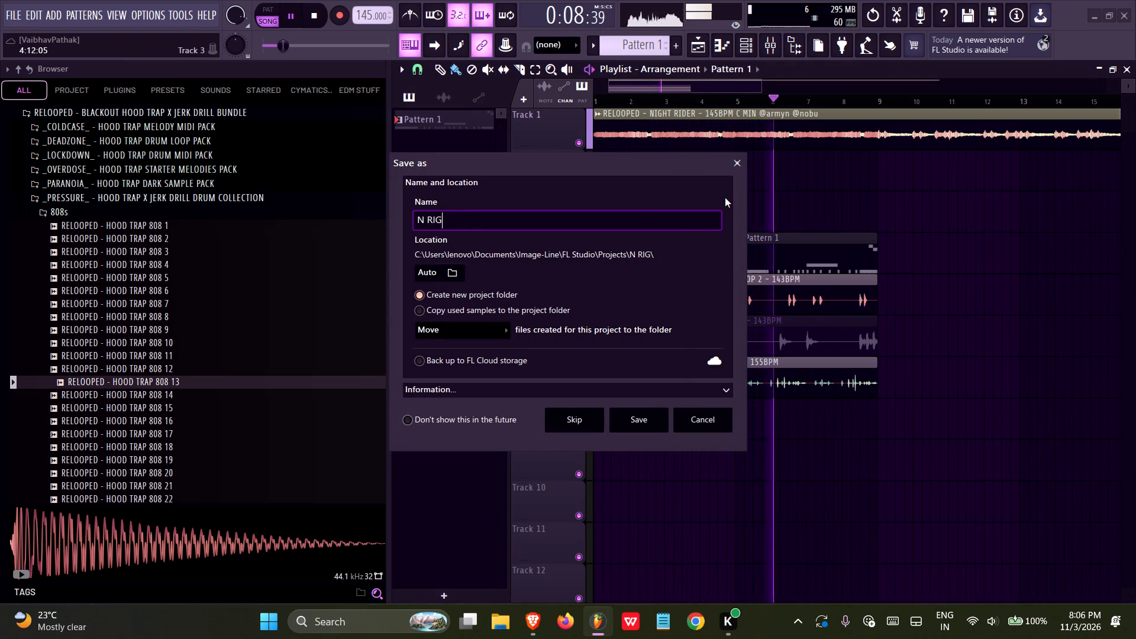
{"action": "key", "text": "BackSpace"}
{"action": "type", "text": "DER"}
{"action": "key", "text": "ctrl+s"}
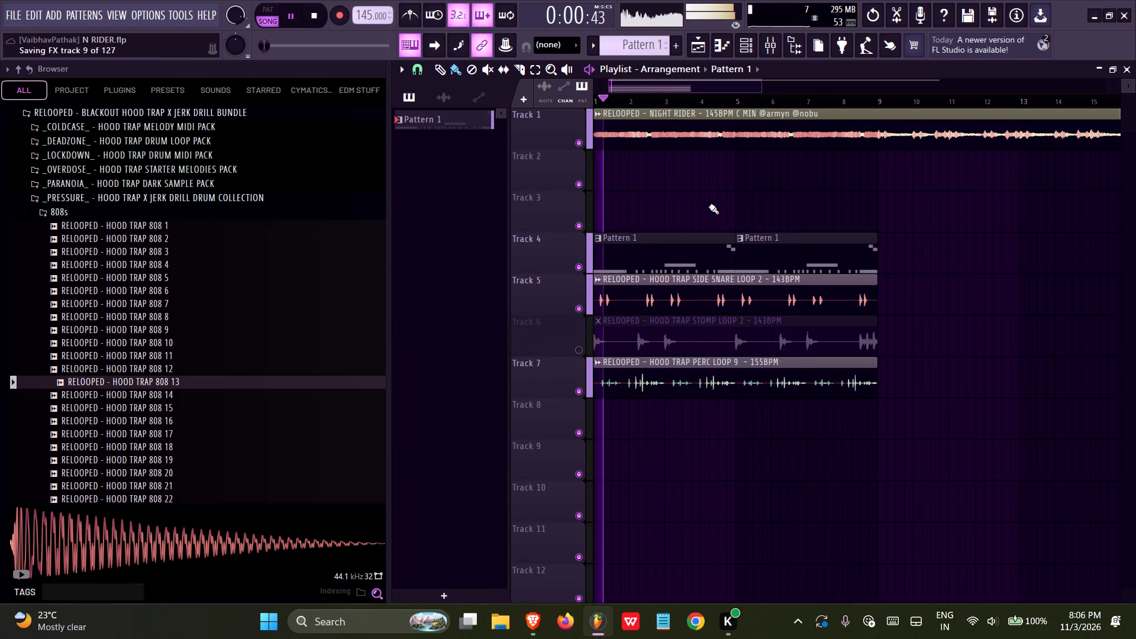
Collapse the 808s folder, open the drum collection's STOMPS folder and audition its samples, ending on HOOD TRAP STOMP 4.
{"action": "left_click", "coordinate": [88, 210]}
{"action": "key", "text": "ctrl+s"}
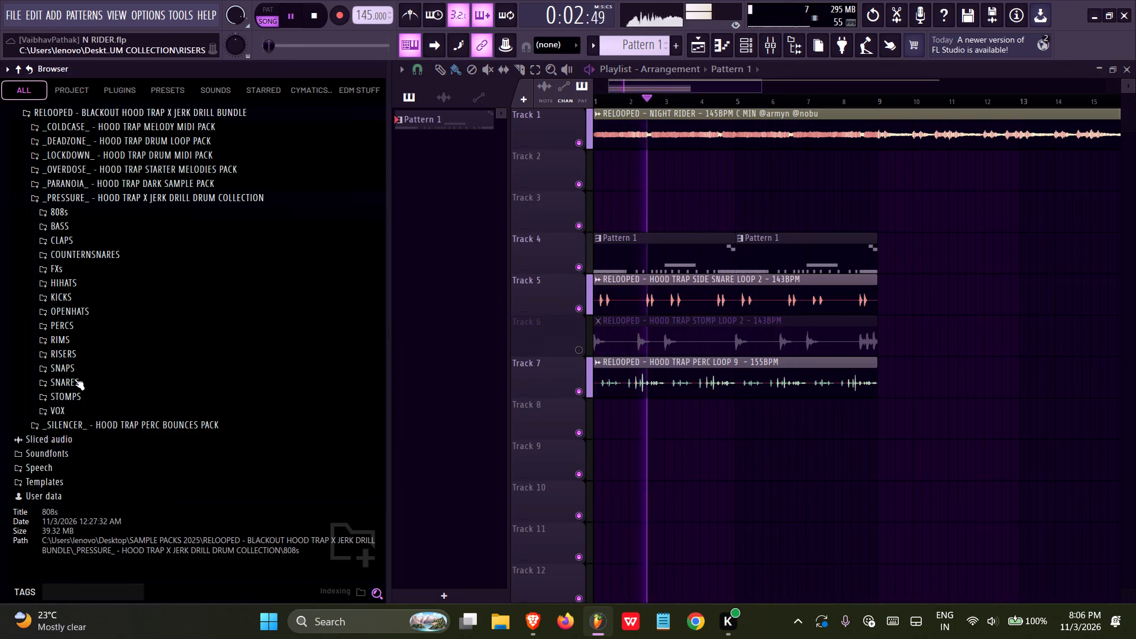
{"action": "key", "text": "space"}
{"action": "left_click", "coordinate": [70, 399]}
{"action": "left_click", "coordinate": [92, 408]}
{"action": "left_click", "coordinate": [105, 424]}
{"action": "left_click", "coordinate": [112, 444]}
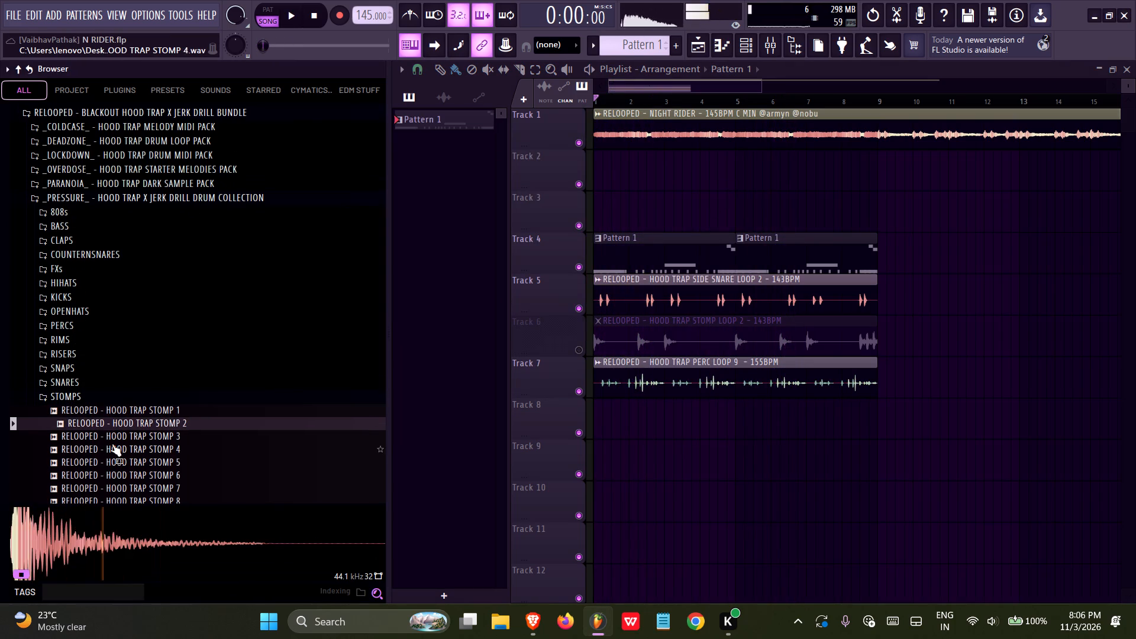
{"action": "left_click", "coordinate": [115, 457]}
{"action": "left_click", "coordinate": [120, 475]}
{"action": "left_click", "coordinate": [120, 466]}
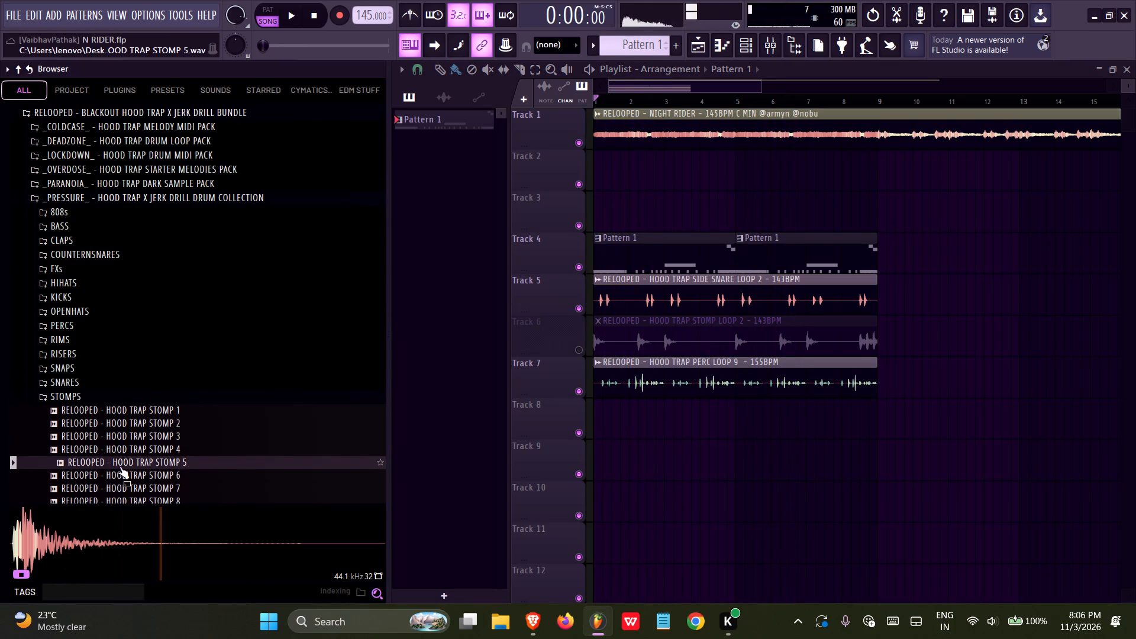
{"action": "left_click", "coordinate": [120, 460]}
{"action": "left_click", "coordinate": [121, 456]}
{"action": "left_click", "coordinate": [121, 451]}
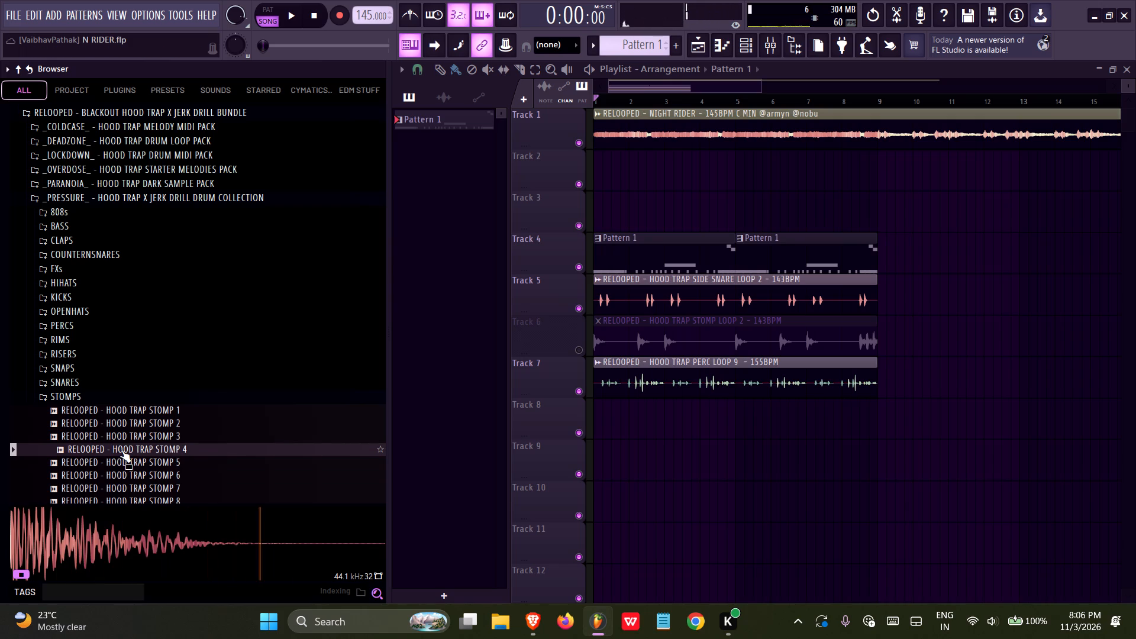
{"action": "triple_click", "coordinate": [121, 450]}
Add the HOOD TRAP STOMP 4 sample as a new channel below the 808 in the channel rack.
{"action": "left_click", "coordinate": [748, 50]}
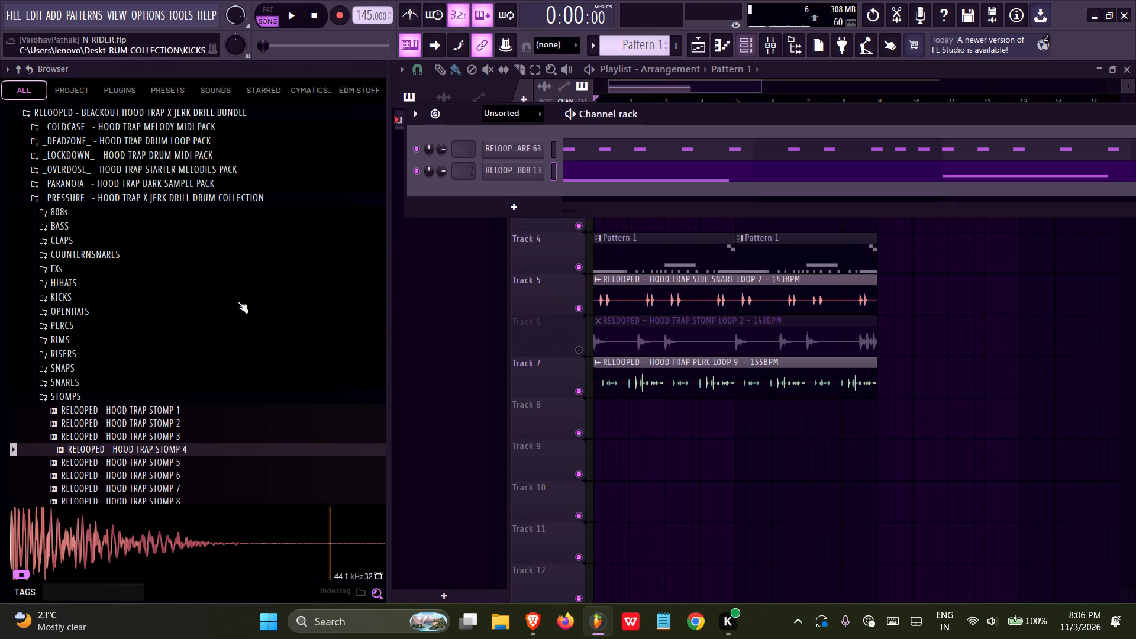
{"action": "left_click_drag", "start_coordinate": [144, 448], "coordinate": [467, 199]}
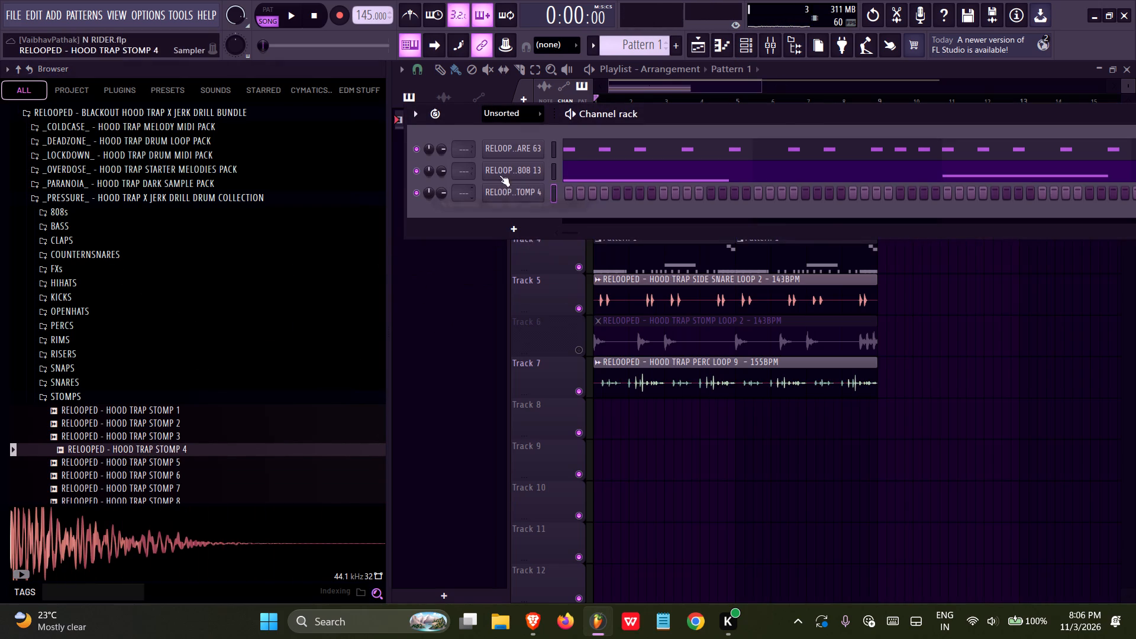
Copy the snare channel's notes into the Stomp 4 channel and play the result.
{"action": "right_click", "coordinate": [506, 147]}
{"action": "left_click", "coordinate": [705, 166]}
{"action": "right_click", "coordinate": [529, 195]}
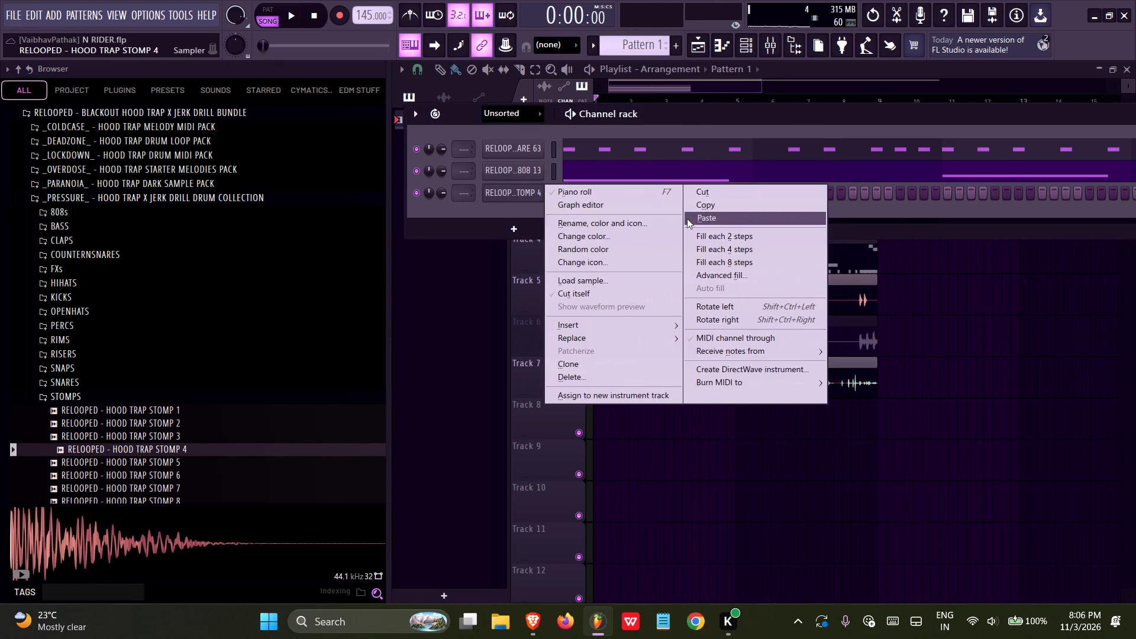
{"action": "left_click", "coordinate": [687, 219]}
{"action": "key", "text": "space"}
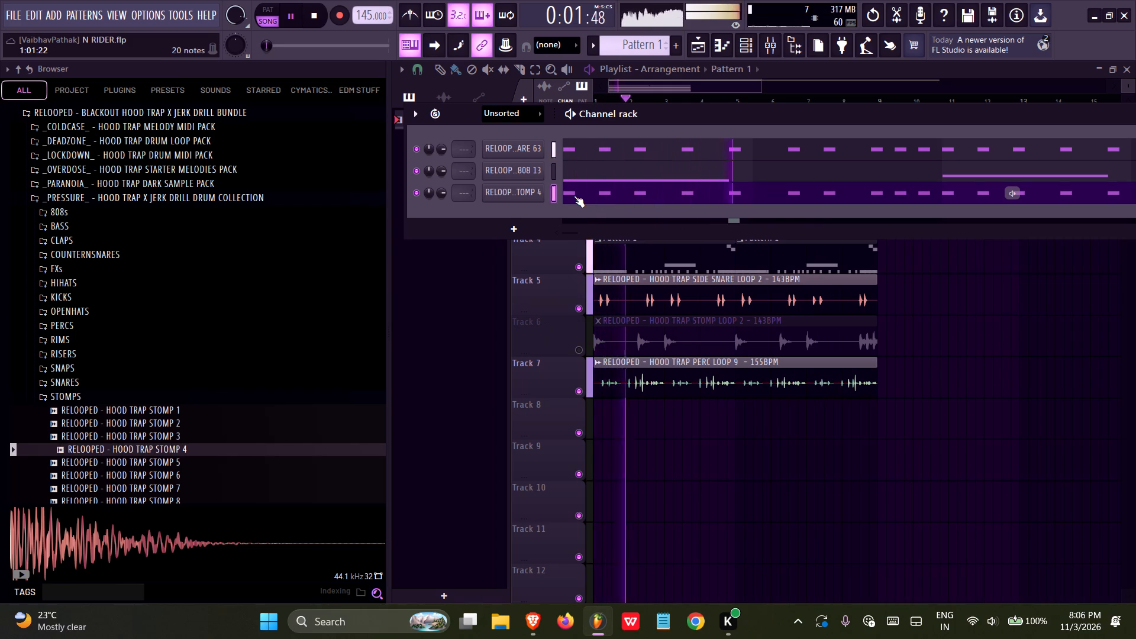
Open the Stomp 4 channel's piano roll and delete all of its pasted notes.
{"action": "double_click", "coordinate": [574, 196]}
{"action": "key", "text": "space"}
{"action": "key", "text": "ctrl+a"}
{"action": "key", "text": "Delete"}
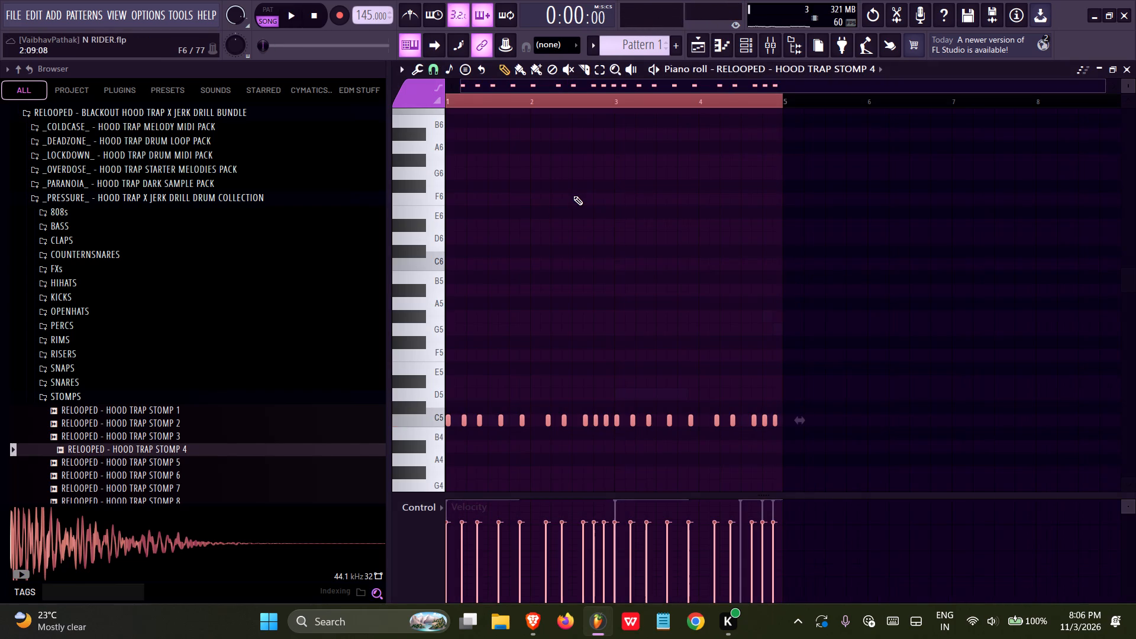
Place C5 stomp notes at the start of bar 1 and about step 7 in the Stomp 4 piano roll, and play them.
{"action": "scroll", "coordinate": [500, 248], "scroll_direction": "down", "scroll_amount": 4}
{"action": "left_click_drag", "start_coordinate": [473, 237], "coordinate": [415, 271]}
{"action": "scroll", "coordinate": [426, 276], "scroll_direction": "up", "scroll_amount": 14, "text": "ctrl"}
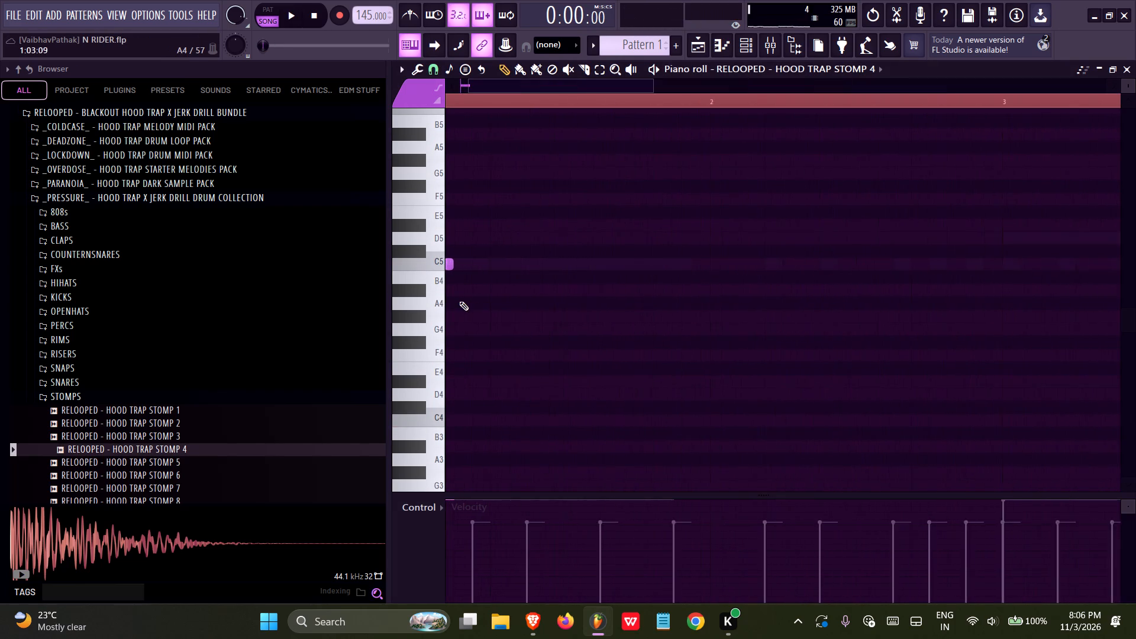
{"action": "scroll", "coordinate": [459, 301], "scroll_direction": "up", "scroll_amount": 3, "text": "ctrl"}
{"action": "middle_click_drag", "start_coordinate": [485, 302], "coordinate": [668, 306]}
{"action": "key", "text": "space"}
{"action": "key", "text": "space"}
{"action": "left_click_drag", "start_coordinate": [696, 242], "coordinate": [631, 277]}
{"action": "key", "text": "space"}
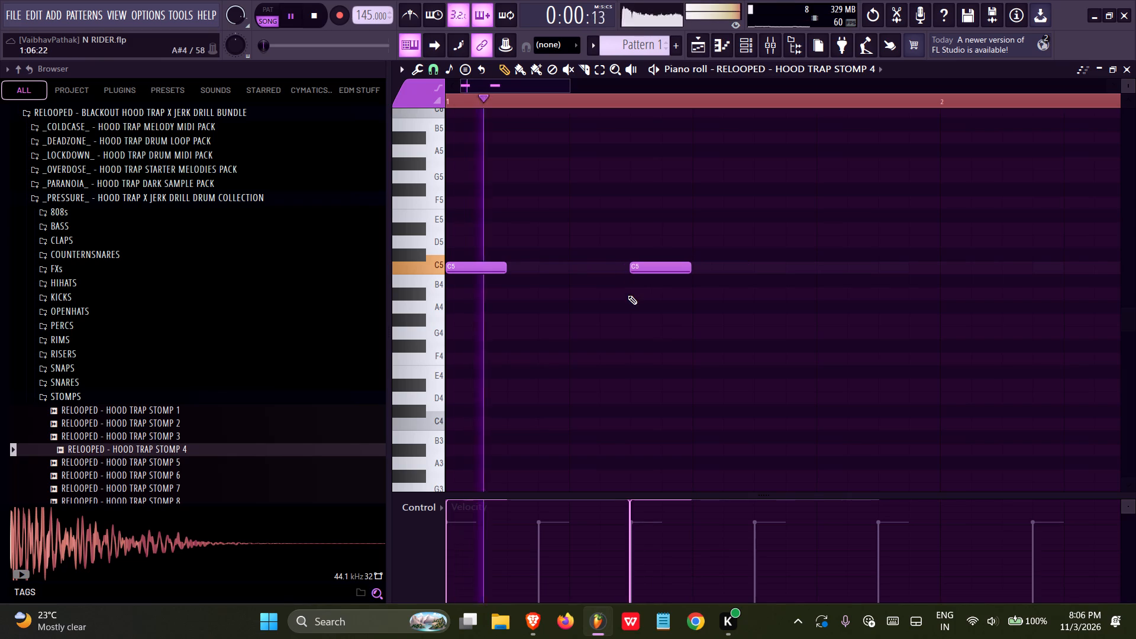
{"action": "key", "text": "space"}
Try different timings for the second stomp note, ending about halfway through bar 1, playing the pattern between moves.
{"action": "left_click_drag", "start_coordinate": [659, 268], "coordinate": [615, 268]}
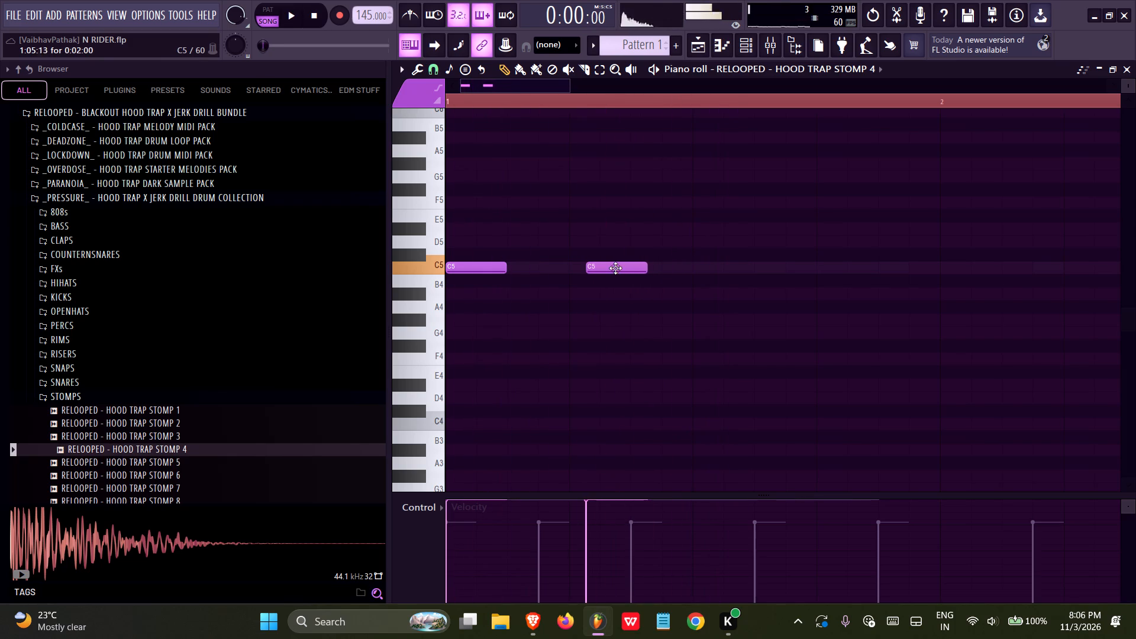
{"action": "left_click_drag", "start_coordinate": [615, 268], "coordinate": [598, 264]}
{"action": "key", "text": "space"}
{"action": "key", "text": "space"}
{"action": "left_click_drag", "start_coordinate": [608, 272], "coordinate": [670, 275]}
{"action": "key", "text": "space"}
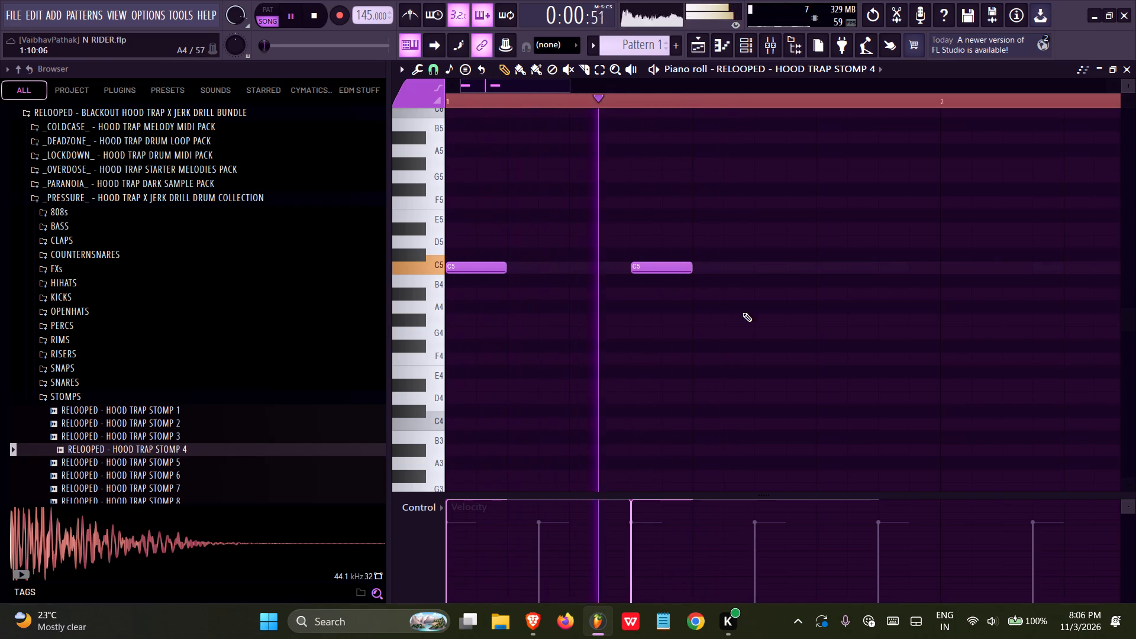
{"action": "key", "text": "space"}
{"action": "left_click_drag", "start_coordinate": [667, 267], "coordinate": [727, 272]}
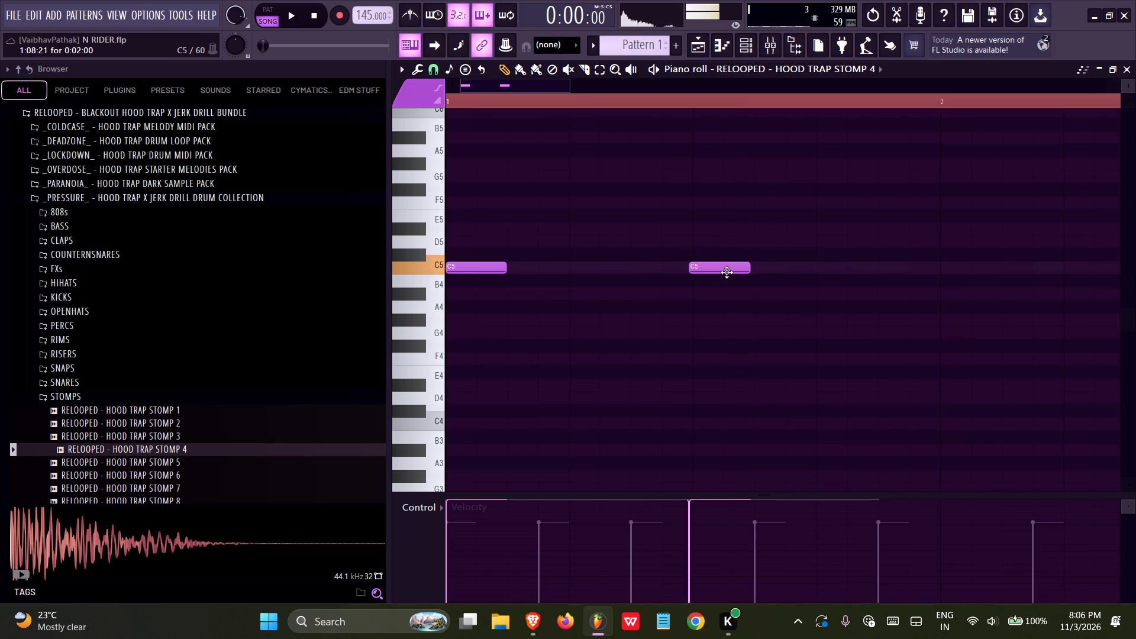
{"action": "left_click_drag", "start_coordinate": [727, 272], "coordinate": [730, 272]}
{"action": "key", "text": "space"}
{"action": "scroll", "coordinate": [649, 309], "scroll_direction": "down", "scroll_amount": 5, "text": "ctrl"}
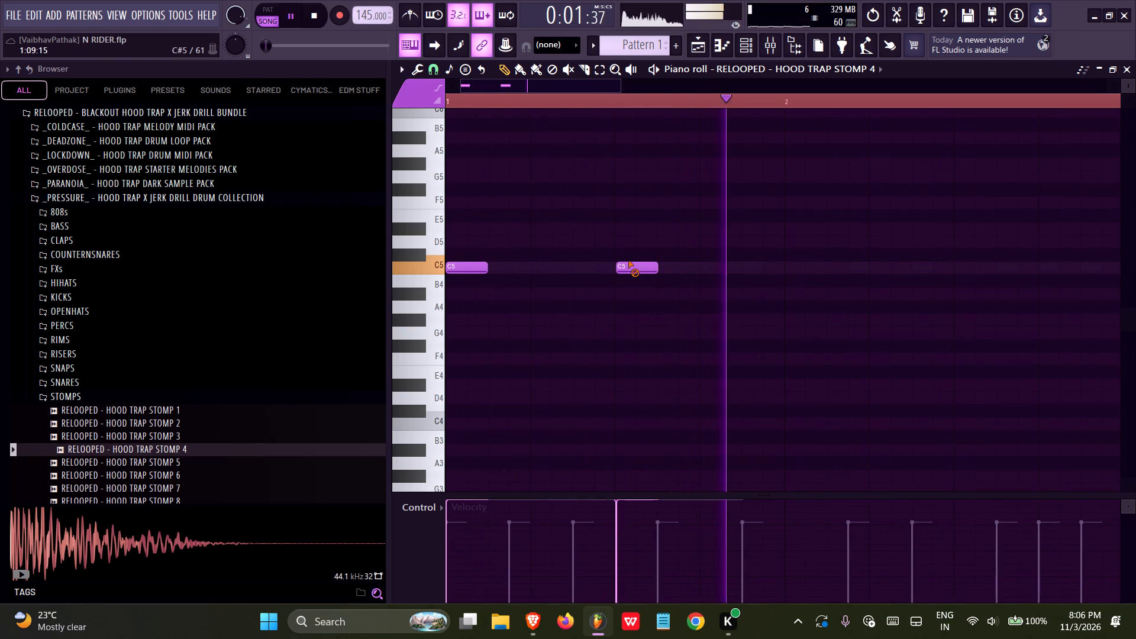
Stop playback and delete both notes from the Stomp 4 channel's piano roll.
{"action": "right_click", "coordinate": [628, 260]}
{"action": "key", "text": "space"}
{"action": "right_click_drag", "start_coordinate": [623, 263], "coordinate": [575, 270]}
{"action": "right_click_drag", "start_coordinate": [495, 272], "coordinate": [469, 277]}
Unmute the Stomp Loop 2 track in the playlist, play the arrangement, collapse the STOMPS folder and save the project.
{"action": "left_click", "coordinate": [696, 50]}
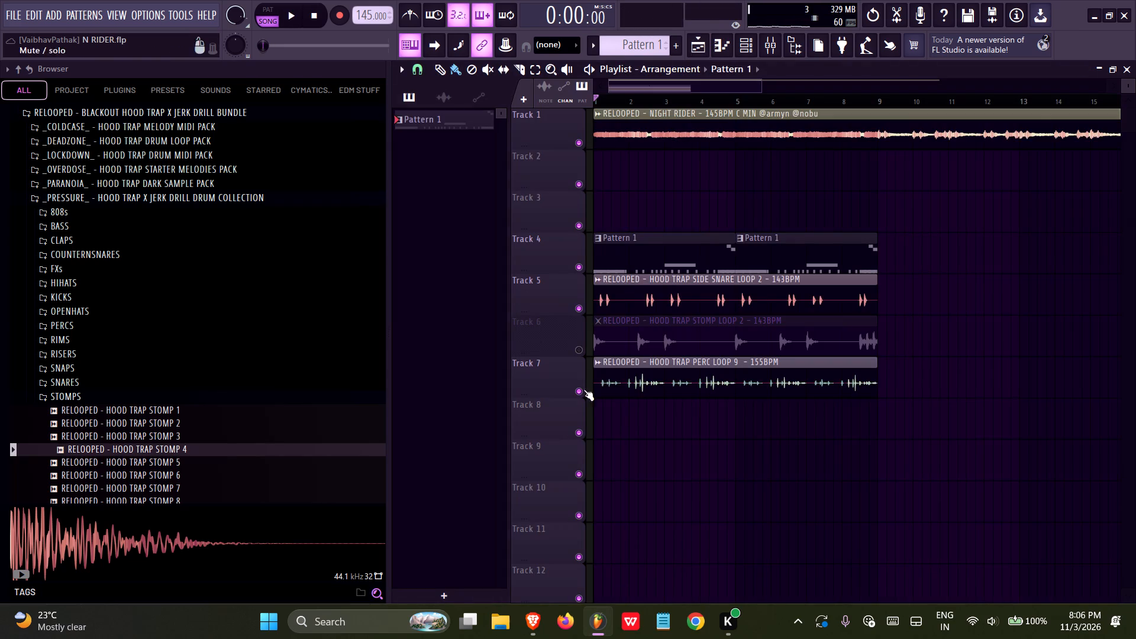
{"action": "left_click", "coordinate": [581, 348]}
{"action": "left_click_drag", "start_coordinate": [603, 99], "coordinate": [464, 118]}
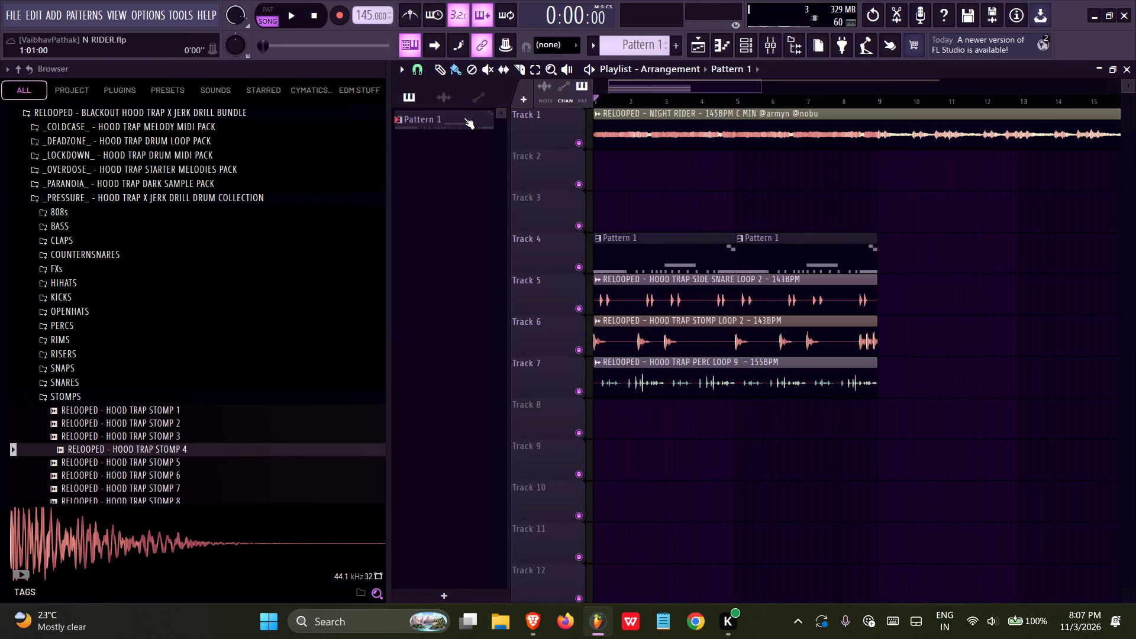
{"action": "left_click_drag", "start_coordinate": [464, 118], "coordinate": [455, 120]}
{"action": "key", "text": "space"}
{"action": "left_click", "coordinate": [67, 396]}
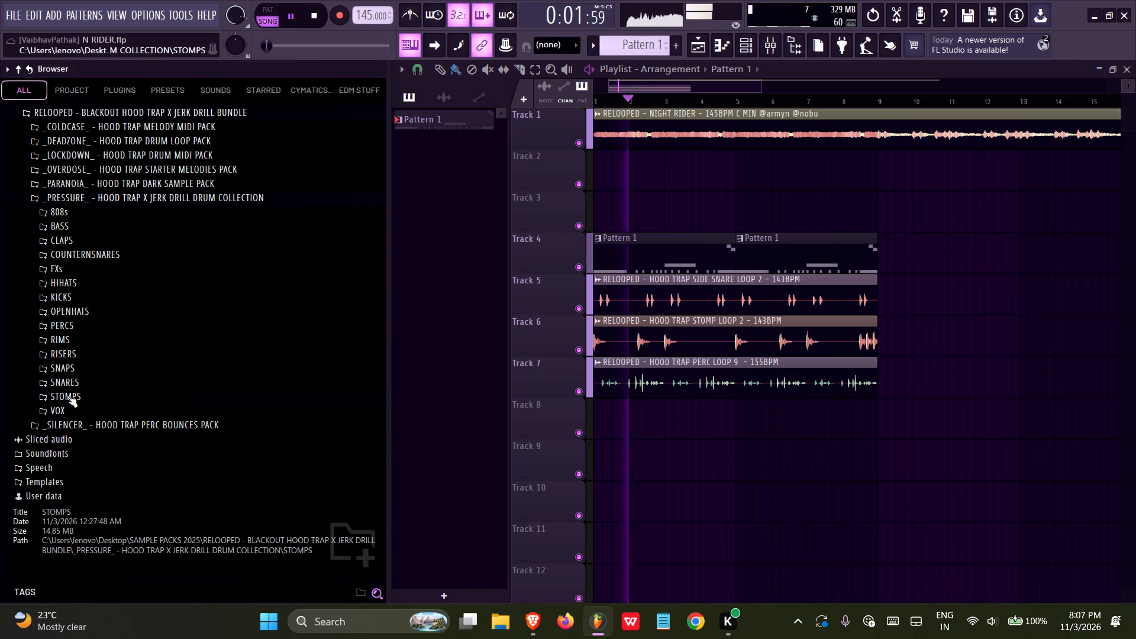
{"action": "key", "text": "ctrl+s"}
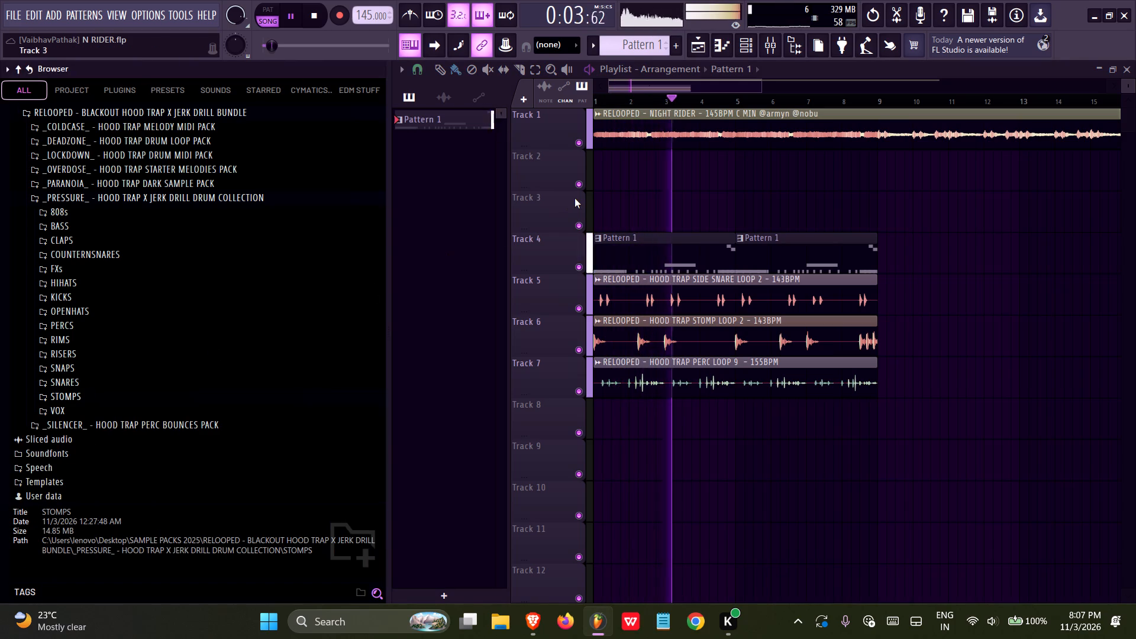
Duplicate the pattern and loop clips on tracks 4 to 7 to bar 9, remove the originals before it, and save.
{"action": "left_click_drag", "start_coordinate": [926, 216], "coordinate": [511, 444], "text": "ctrl"}
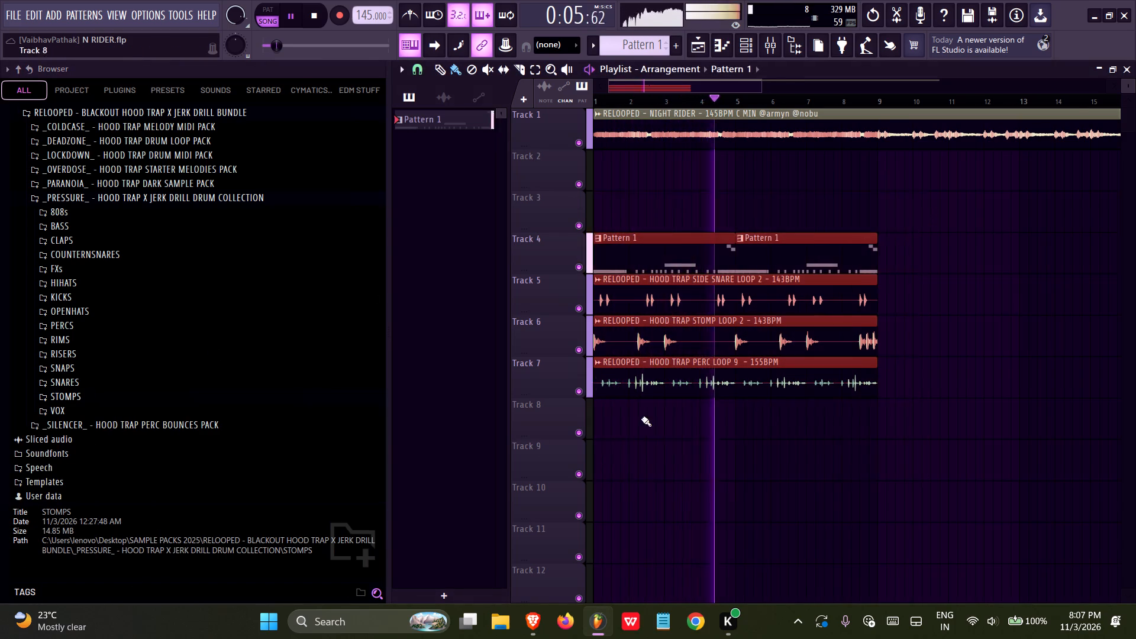
{"action": "key", "text": "ctrl+b"}
{"action": "middle_click_drag", "start_coordinate": [709, 172], "coordinate": [1006, 180]}
{"action": "right_click_drag", "start_coordinate": [853, 189], "coordinate": [677, 237]}
{"action": "key", "text": "space"}
{"action": "key", "text": "space"}
{"action": "key", "text": "ctrl+s"}
Turn on Normalize for the Night Rider audio clip and save the project.
{"action": "double_click", "coordinate": [681, 132]}
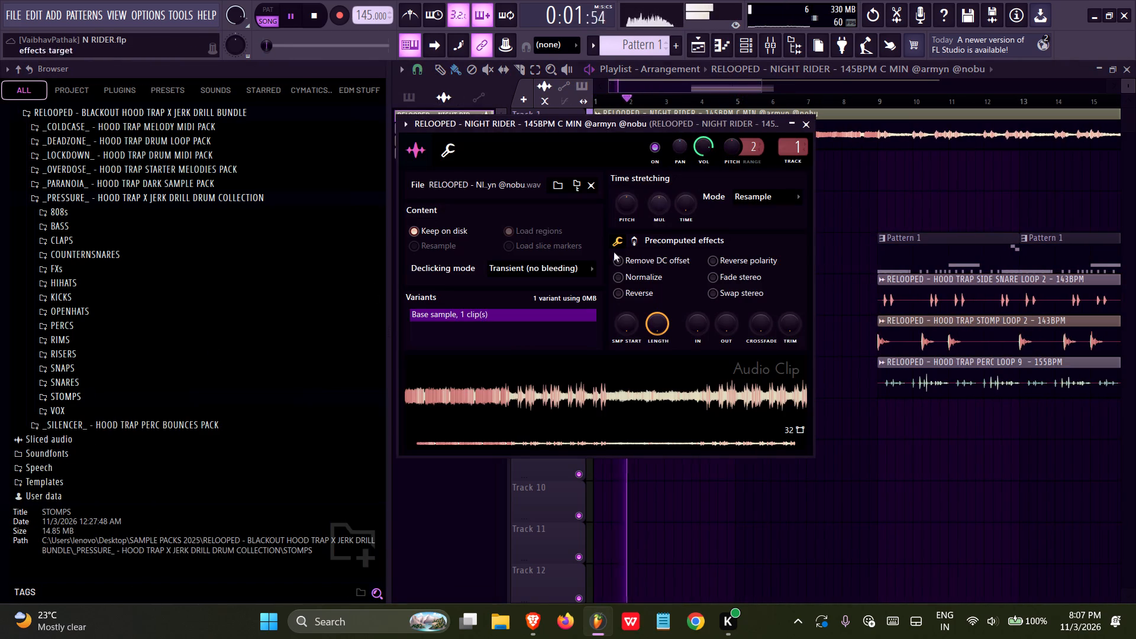
{"action": "left_click", "coordinate": [631, 279]}
{"action": "right_click", "coordinate": [869, 178]}
{"action": "scroll", "coordinate": [621, 219], "scroll_direction": "down", "scroll_amount": 5, "text": "ctrl"}
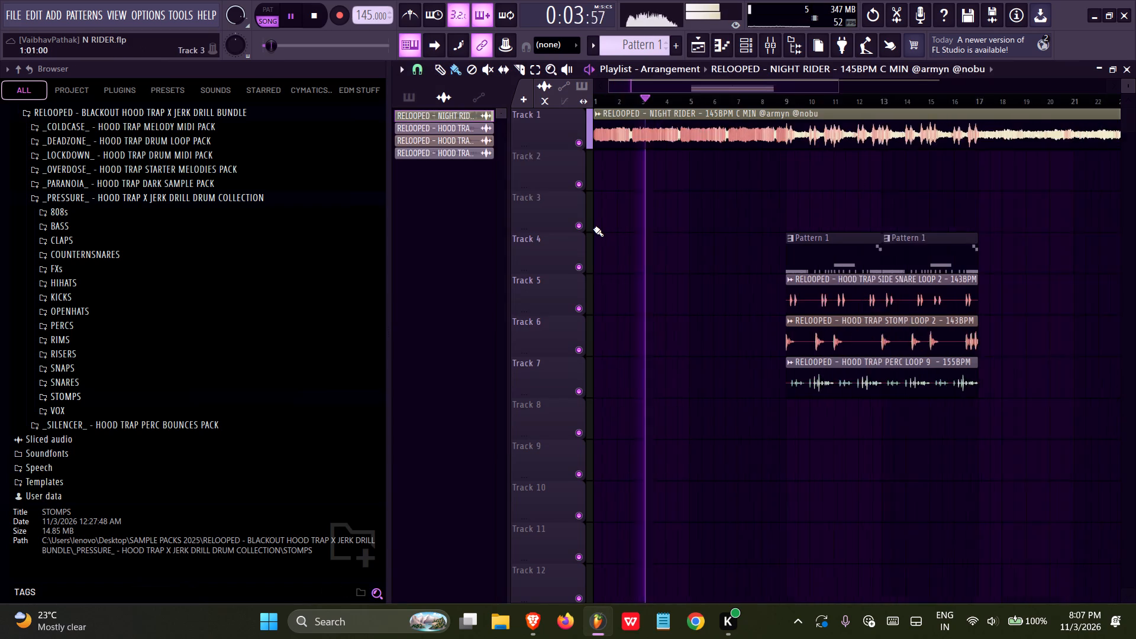
{"action": "scroll", "coordinate": [593, 228], "scroll_direction": "down", "scroll_amount": 4, "text": "ctrl"}
{"action": "key", "text": "ctrl+s"}
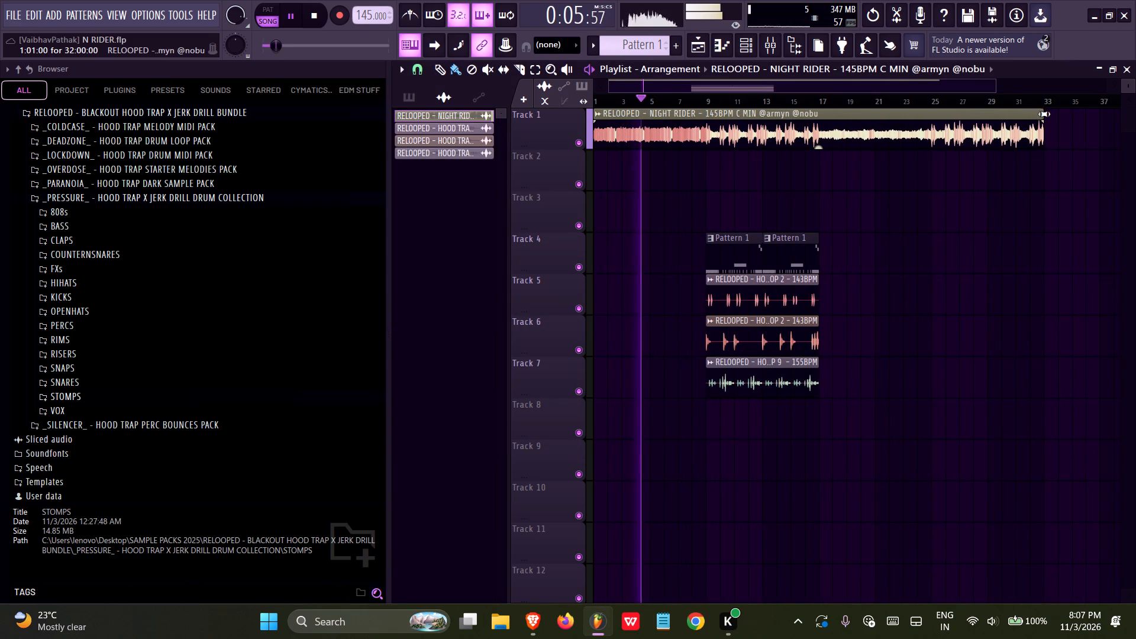
Trim the end of the Night Rider clip on track 1 back to about bar 17, in line with the drum clips.
{"action": "left_click_drag", "start_coordinate": [1044, 114], "coordinate": [890, 131]}
{"action": "key", "text": "ctrl+z"}
{"action": "left_click", "coordinate": [585, 103]}
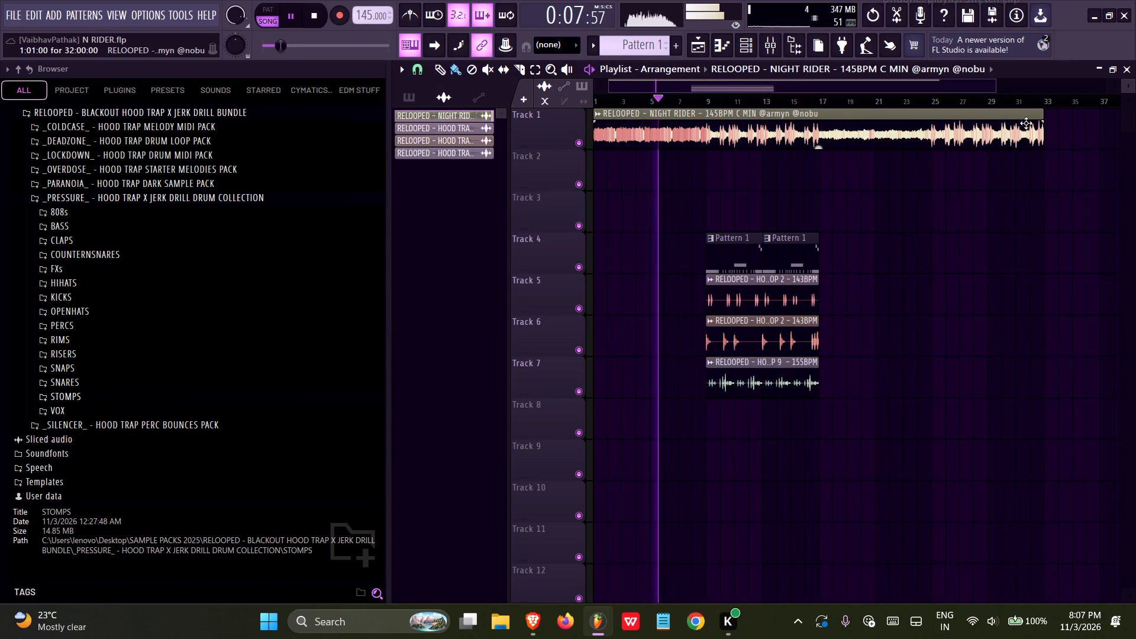
{"action": "left_click_drag", "start_coordinate": [1040, 116], "coordinate": [818, 111]}
{"action": "scroll", "coordinate": [835, 134], "scroll_direction": "up", "scroll_amount": 8, "text": "ctrl"}
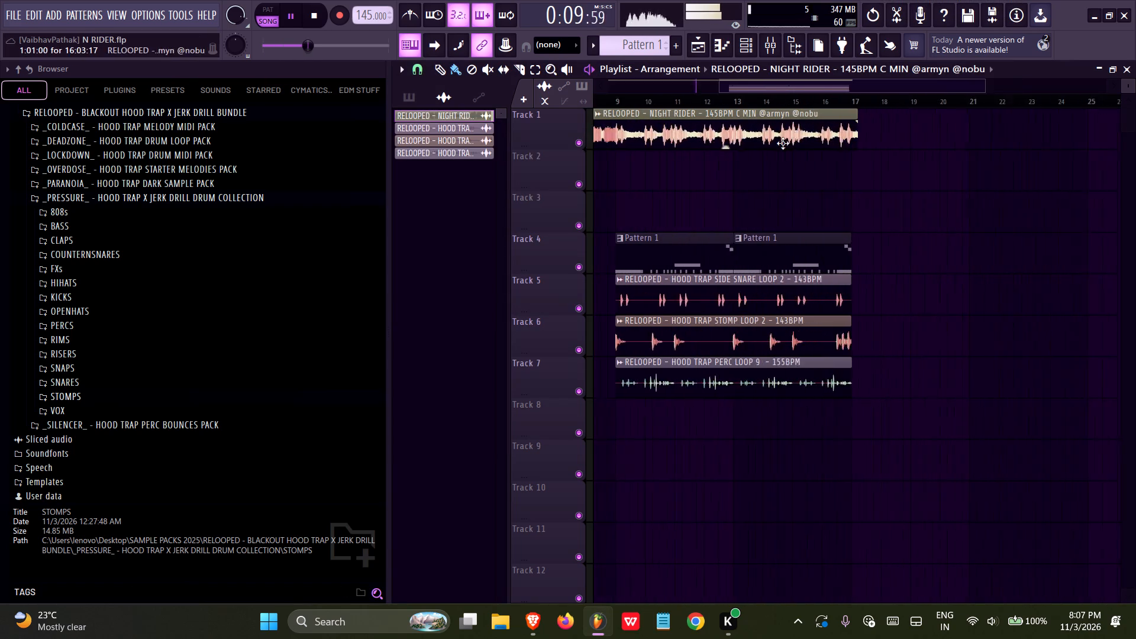
{"action": "scroll", "coordinate": [783, 143], "scroll_direction": "up", "scroll_amount": 20, "text": "ctrl"}
{"action": "scroll", "coordinate": [783, 143], "scroll_direction": "up", "scroll_amount": 7, "text": "ctrl"}
{"action": "left_click_drag", "start_coordinate": [946, 114], "coordinate": [885, 114]}
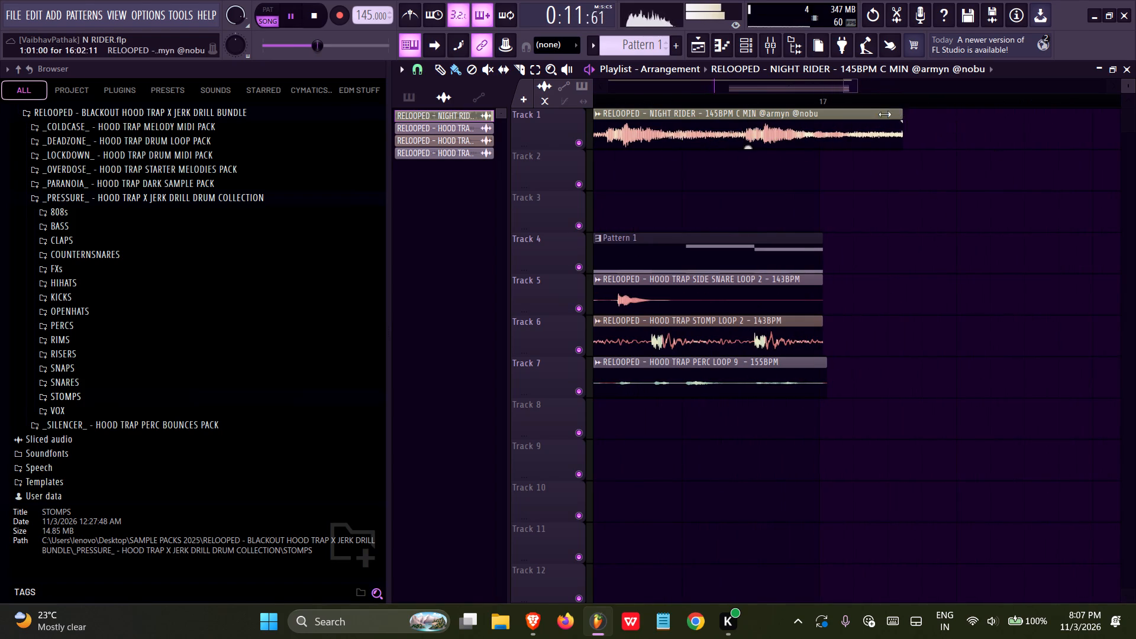
{"action": "left_click_drag", "start_coordinate": [885, 114], "coordinate": [817, 120]}
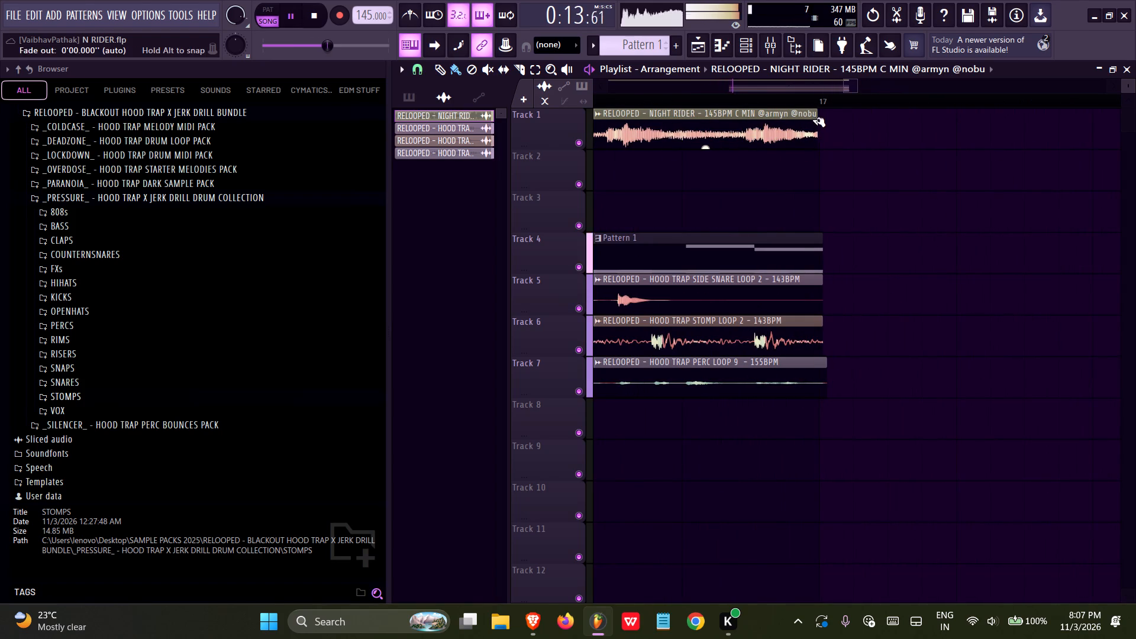
Shift all clips on tracks 4 to 7 together so they start exactly at bar 9, and save the project.
{"action": "scroll", "coordinate": [993, 238], "scroll_direction": "down", "scroll_amount": 20, "text": "ctrl"}
{"action": "scroll", "coordinate": [993, 238], "scroll_direction": "down", "scroll_amount": 10, "text": "ctrl"}
{"action": "left_click_drag", "start_coordinate": [1076, 209], "coordinate": [788, 391], "text": "ctrl"}
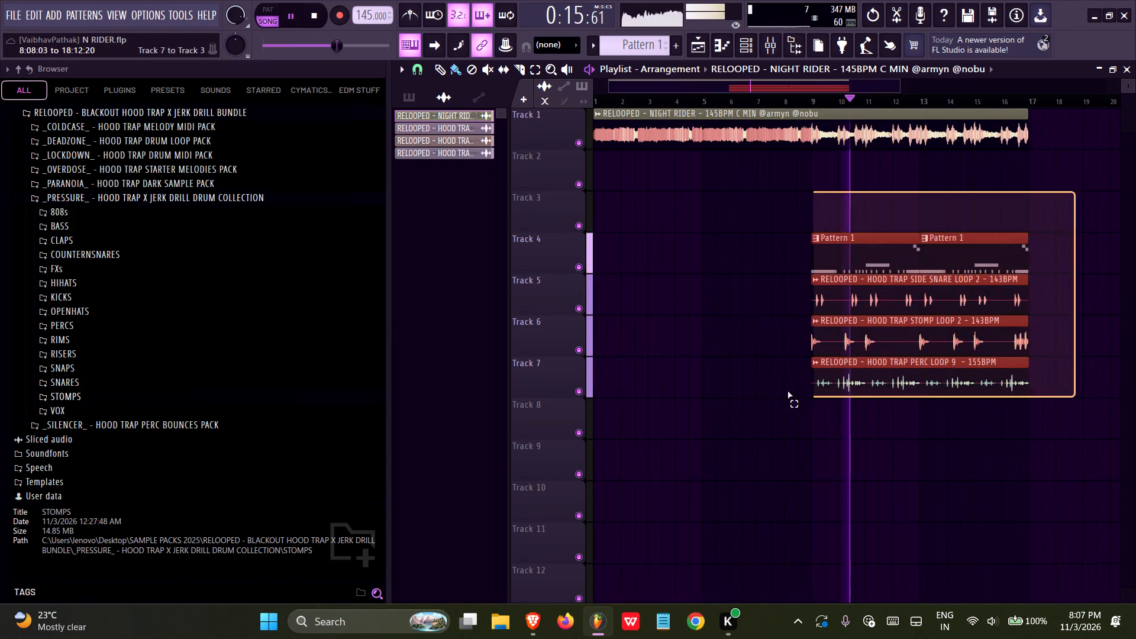
{"action": "left_click_drag", "start_coordinate": [788, 391], "coordinate": [757, 404], "text": "ctrl"}
{"action": "scroll", "coordinate": [799, 415], "scroll_direction": "up", "scroll_amount": 20, "text": "ctrl"}
{"action": "scroll", "coordinate": [799, 415], "scroll_direction": "up", "scroll_amount": 20, "text": "ctrl"}
{"action": "scroll", "coordinate": [799, 415], "scroll_direction": "up", "scroll_amount": 6, "text": "ctrl"}
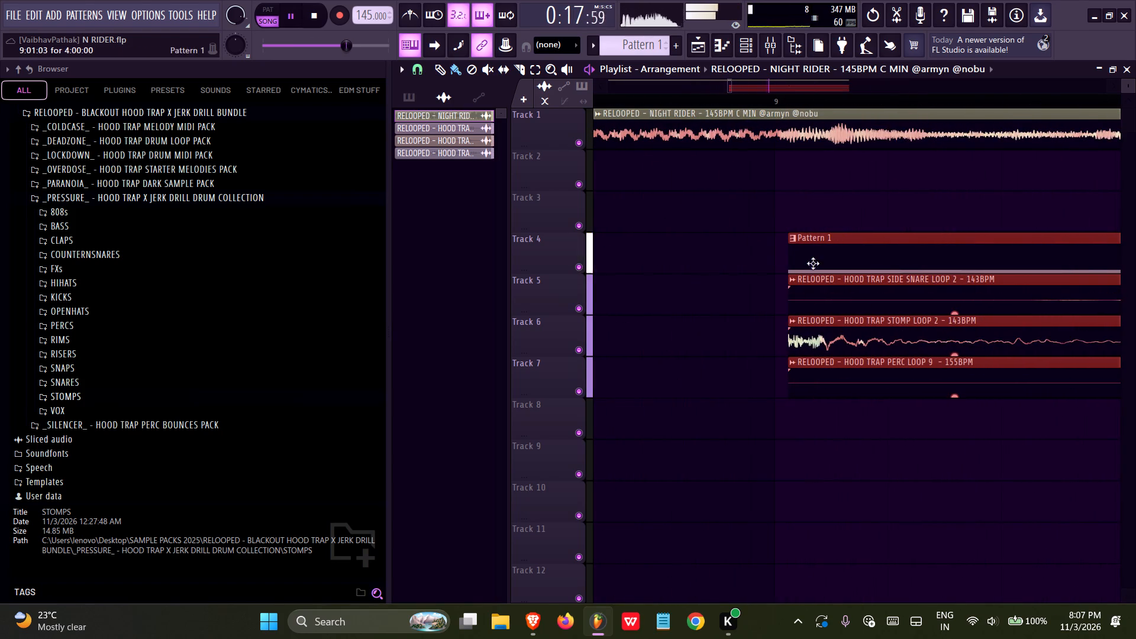
{"action": "left_click_drag", "start_coordinate": [811, 257], "coordinate": [798, 251]}
{"action": "scroll", "coordinate": [699, 303], "scroll_direction": "down", "scroll_amount": 20, "text": "ctrl"}
{"action": "scroll", "coordinate": [699, 303], "scroll_direction": "down", "scroll_amount": 2, "text": "ctrl"}
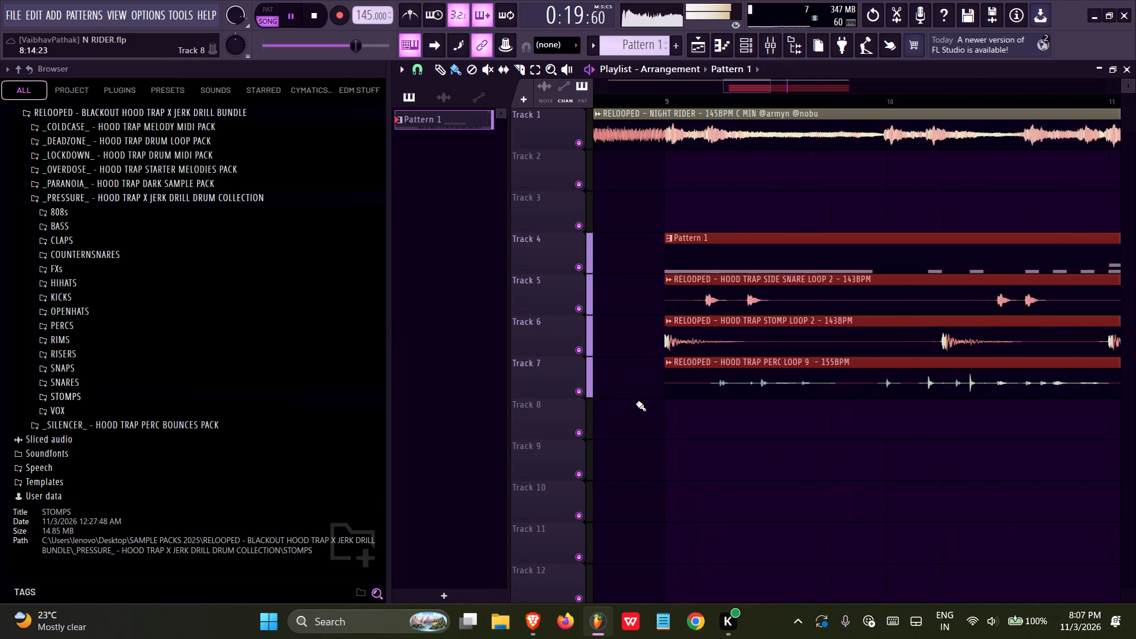
{"action": "scroll", "coordinate": [636, 403], "scroll_direction": "down", "scroll_amount": 18, "text": "ctrl"}
{"action": "key", "text": "ctrl+s"}
Clear the clip selection, listen through the drum section, stop playback and save the project.
{"action": "right_click", "coordinate": [678, 447]}
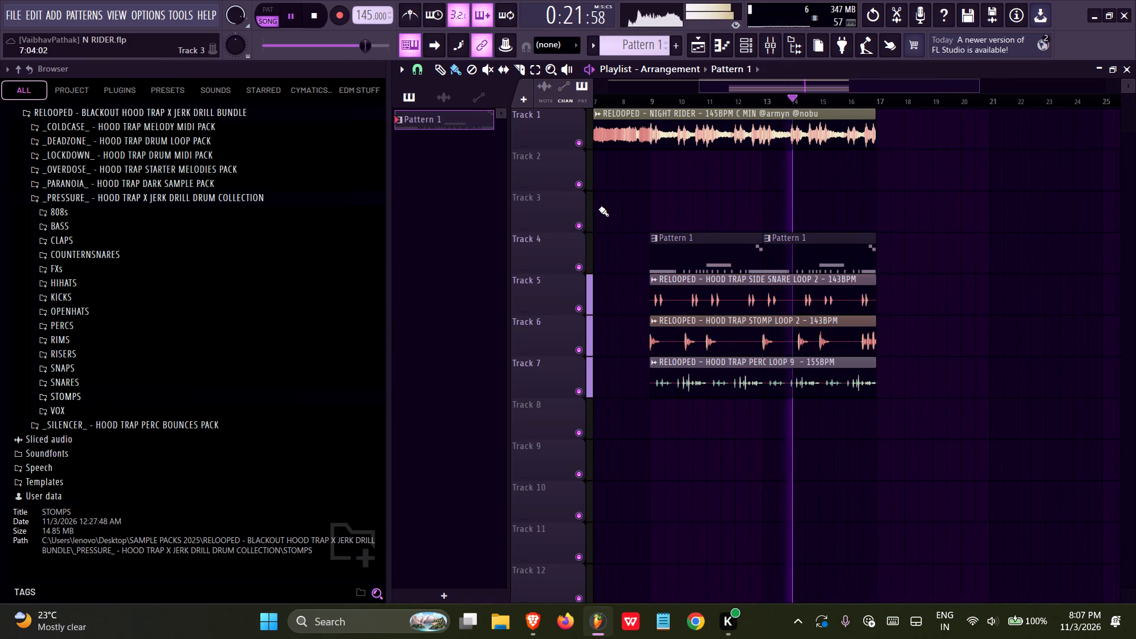
{"action": "key", "text": "ctrl+s"}
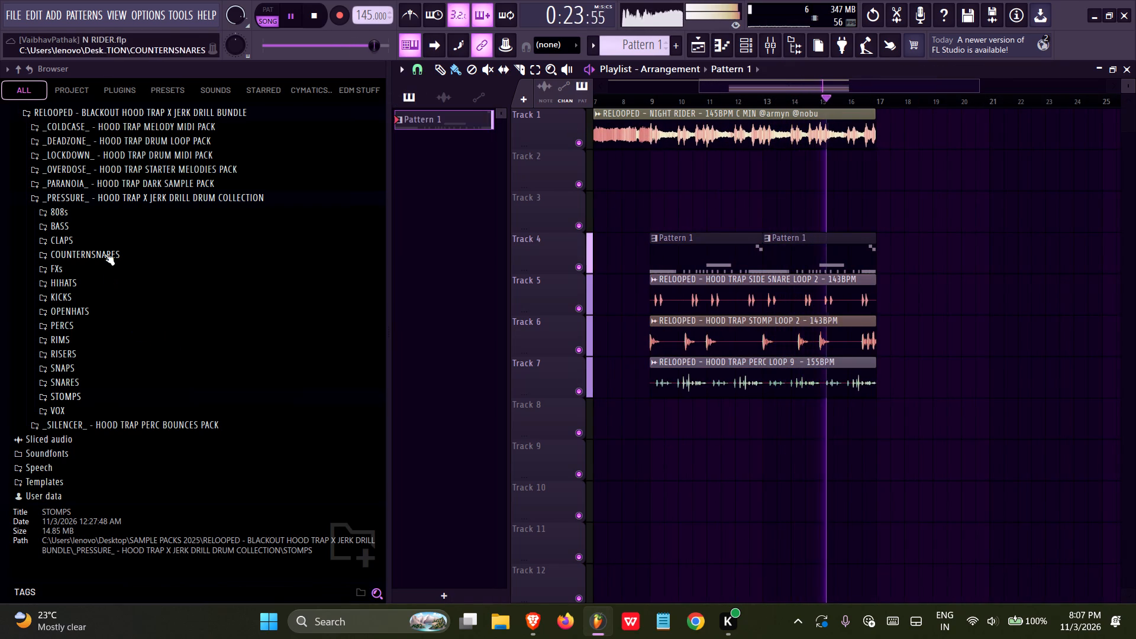
{"action": "key", "text": "ctrl+s"}
{"action": "scroll", "coordinate": [645, 270], "scroll_direction": "up", "scroll_amount": 4, "text": "ctrl"}
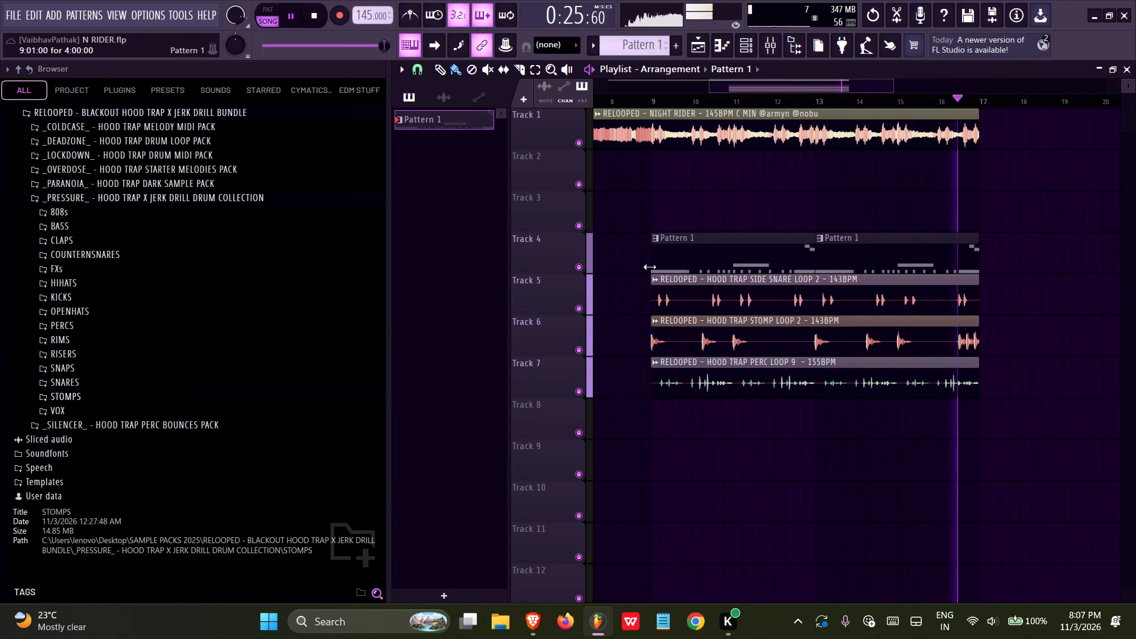
{"action": "key", "text": "space"}
{"action": "key", "text": "ctrl+s"}
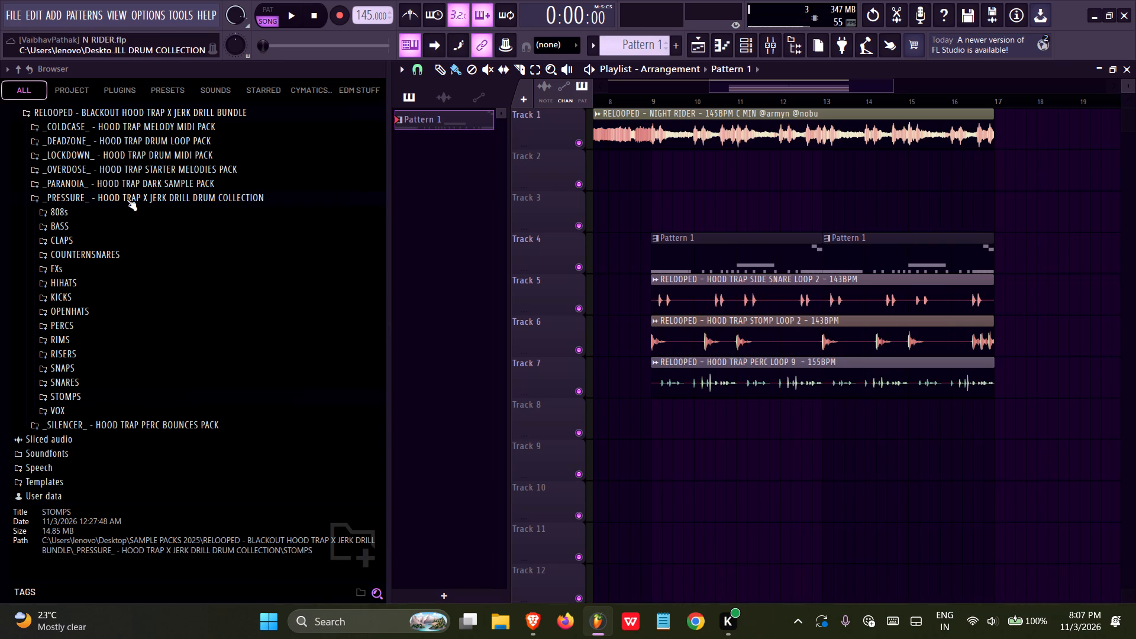
Collapse the _PRESSURE_ folder, open Drum Loop Pack 1 in _DEADZONE_, and audition its loops, ending on Side Rim Loop 1.
{"action": "left_click", "coordinate": [118, 204]}
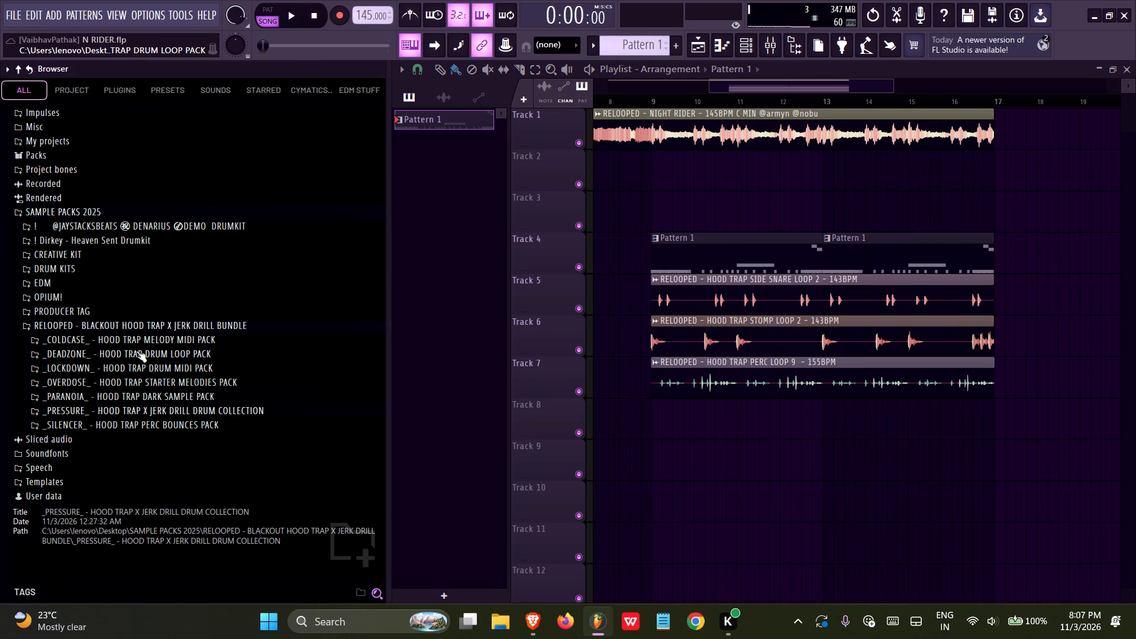
{"action": "left_click", "coordinate": [136, 351]}
{"action": "left_click", "coordinate": [134, 394]}
{"action": "left_click", "coordinate": [140, 413]}
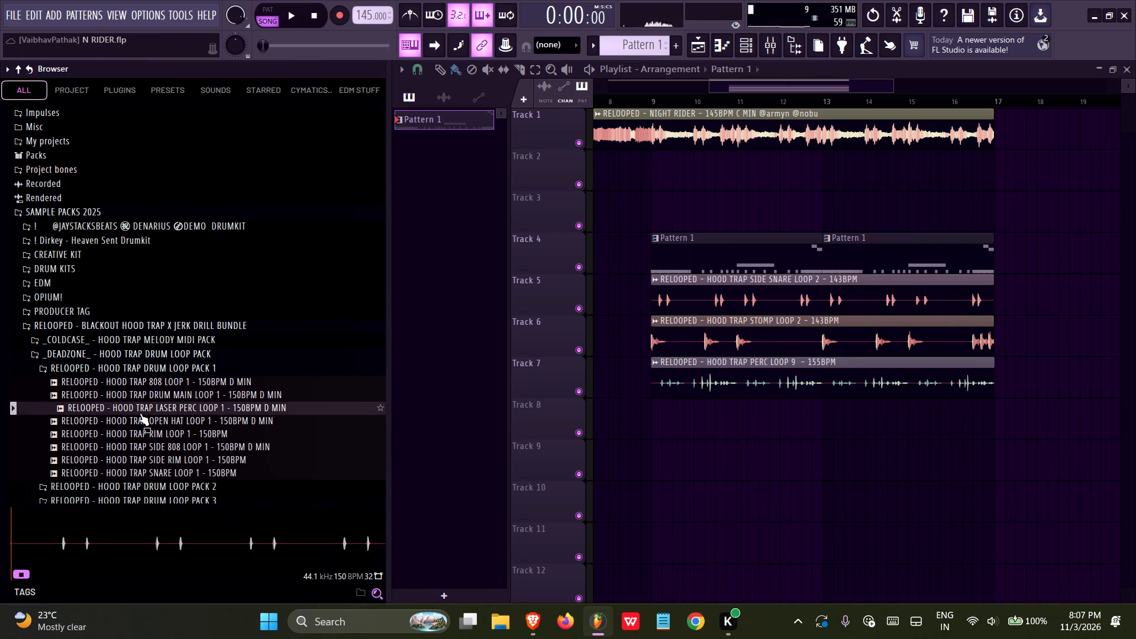
{"action": "left_click", "coordinate": [141, 413]}
{"action": "left_click", "coordinate": [140, 417]}
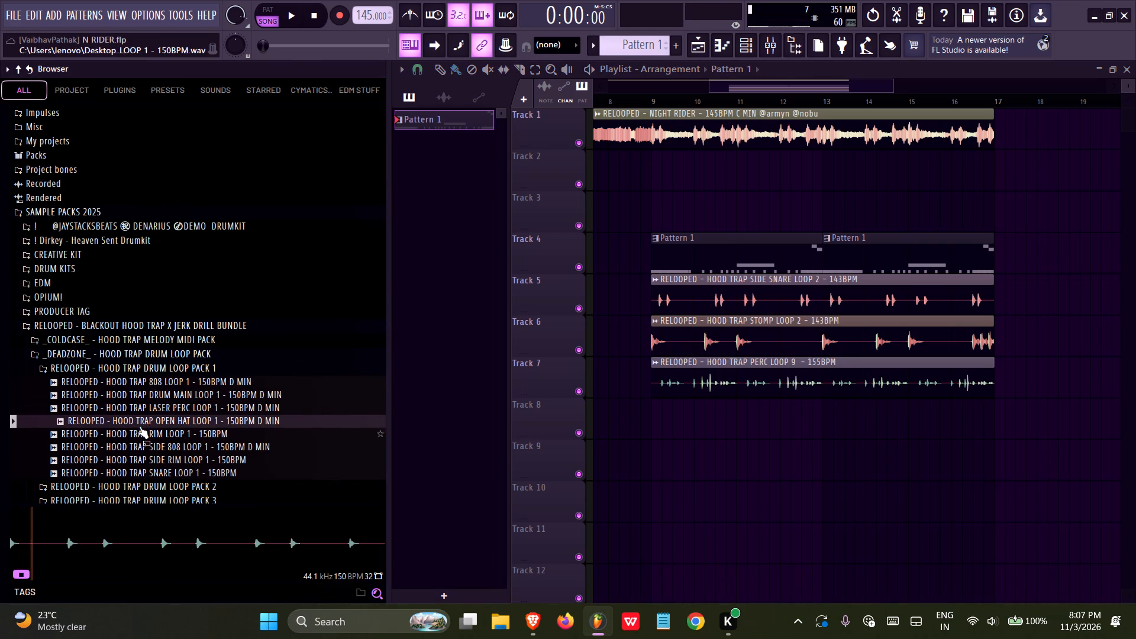
{"action": "left_click", "coordinate": [137, 438]}
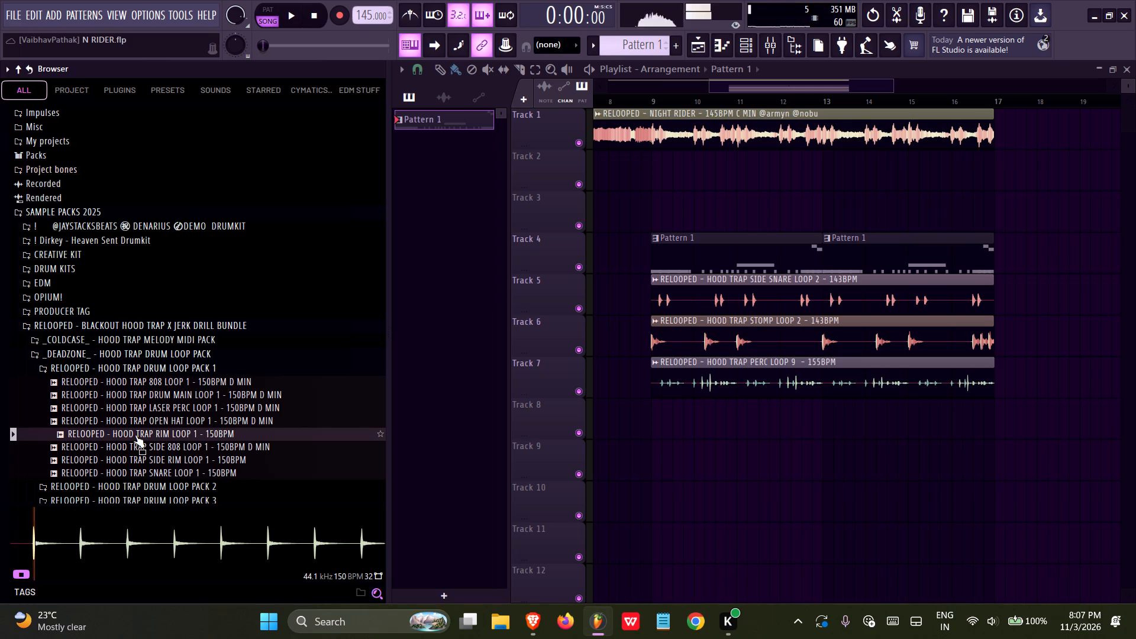
{"action": "left_click", "coordinate": [137, 453]}
{"action": "left_click", "coordinate": [137, 456]}
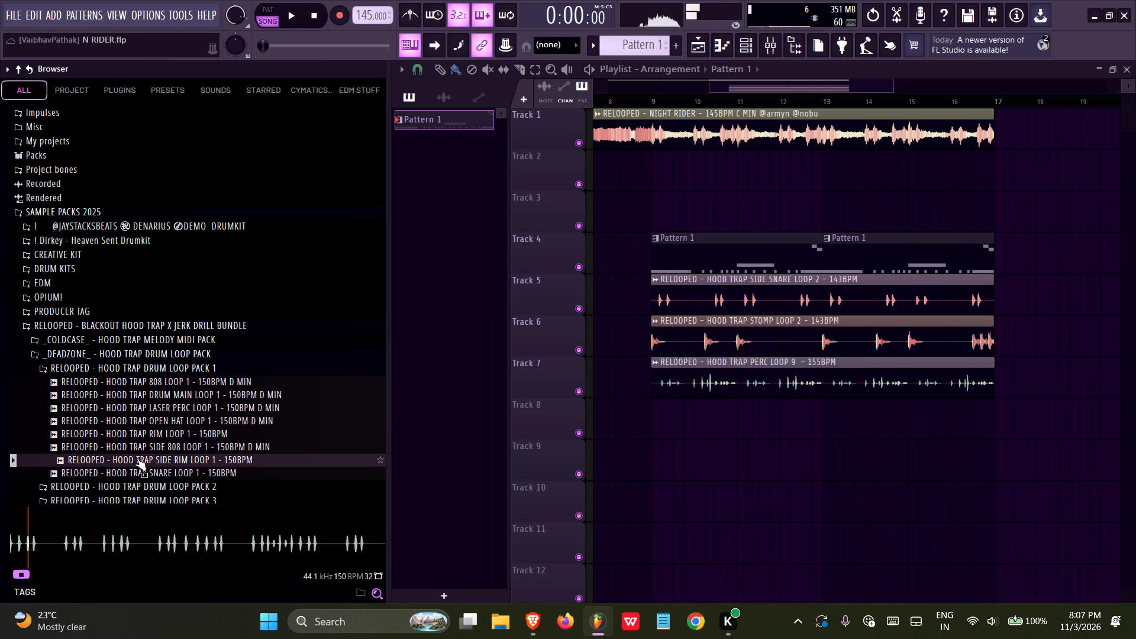
Place Side Rim Loop 1, Rim Loop 1 and Snare Loop 1 on tracks 8, 9 and 10 near bar 9.
{"action": "left_click_drag", "start_coordinate": [137, 459], "coordinate": [651, 414]}
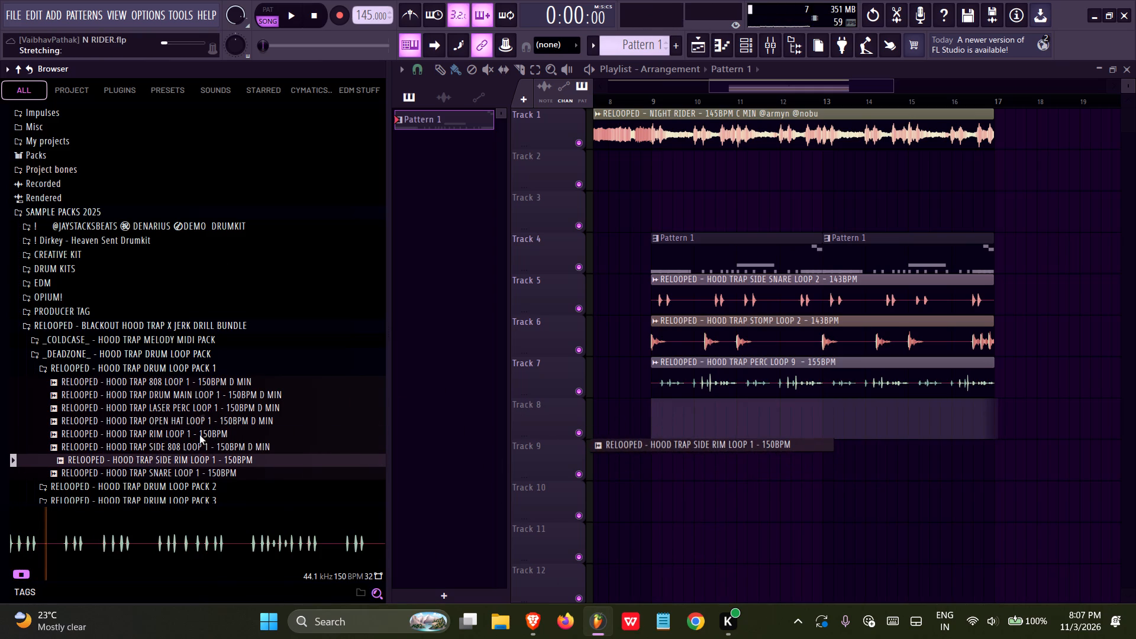
{"action": "left_click", "coordinate": [187, 436]}
{"action": "left_click_drag", "start_coordinate": [187, 436], "coordinate": [647, 453]}
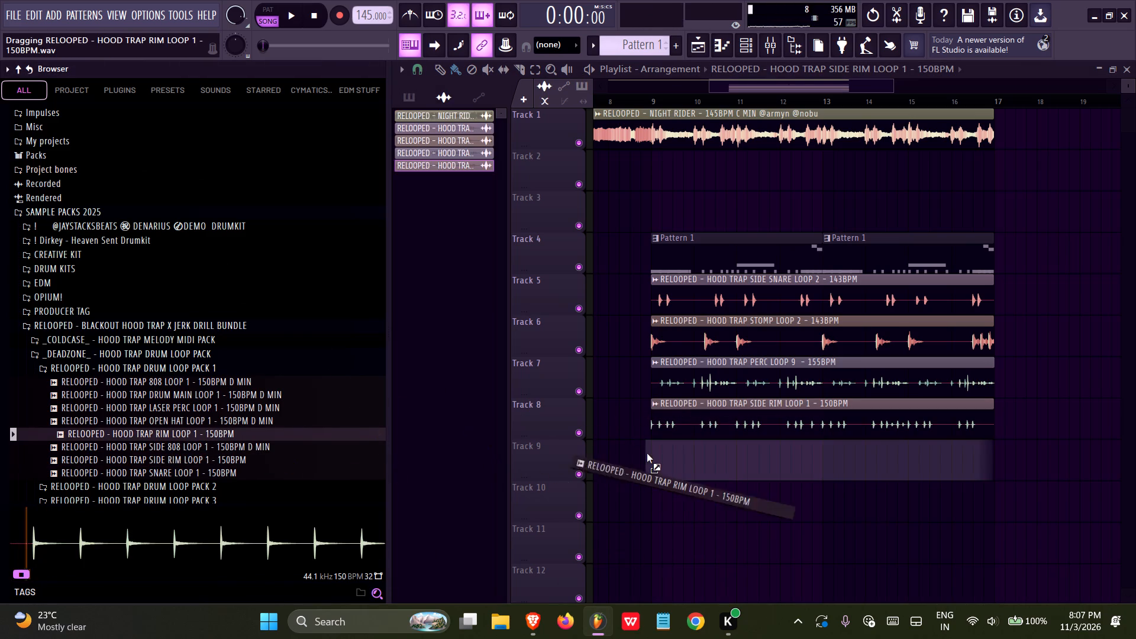
{"action": "left_click_drag", "start_coordinate": [647, 453], "coordinate": [648, 453]}
{"action": "left_click", "coordinate": [186, 473]}
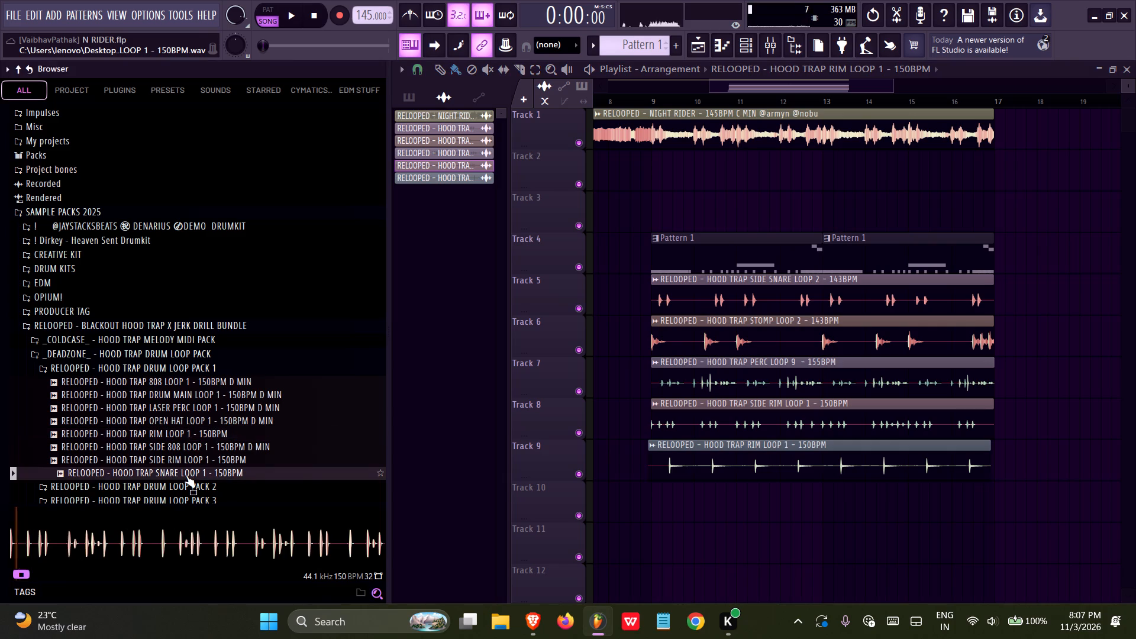
{"action": "left_click_drag", "start_coordinate": [186, 475], "coordinate": [653, 485]}
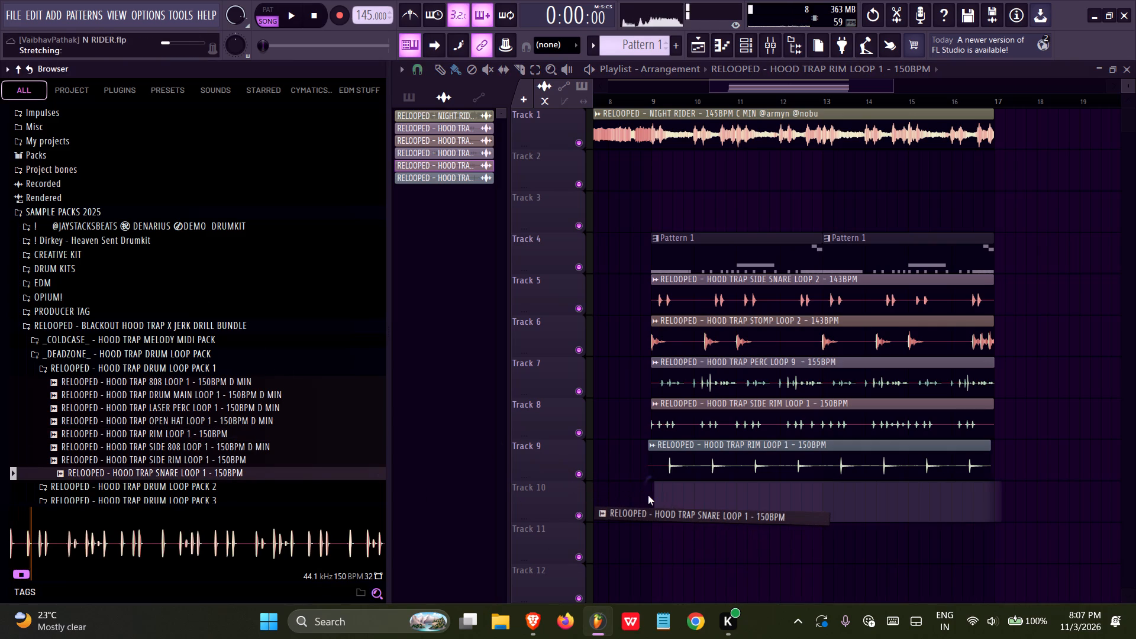
Align the Rim Loop 1, Side Rim Loop 1 and Snare Loop 1 clips so they start exactly at bar 9.
{"action": "scroll", "coordinate": [653, 481], "scroll_direction": "down", "scroll_amount": 4}
{"action": "scroll", "coordinate": [647, 444], "scroll_direction": "up", "scroll_amount": 20, "text": "ctrl"}
{"action": "scroll", "coordinate": [647, 444], "scroll_direction": "up", "scroll_amount": 9, "text": "ctrl"}
{"action": "left_click_drag", "start_coordinate": [683, 288], "coordinate": [715, 293]}
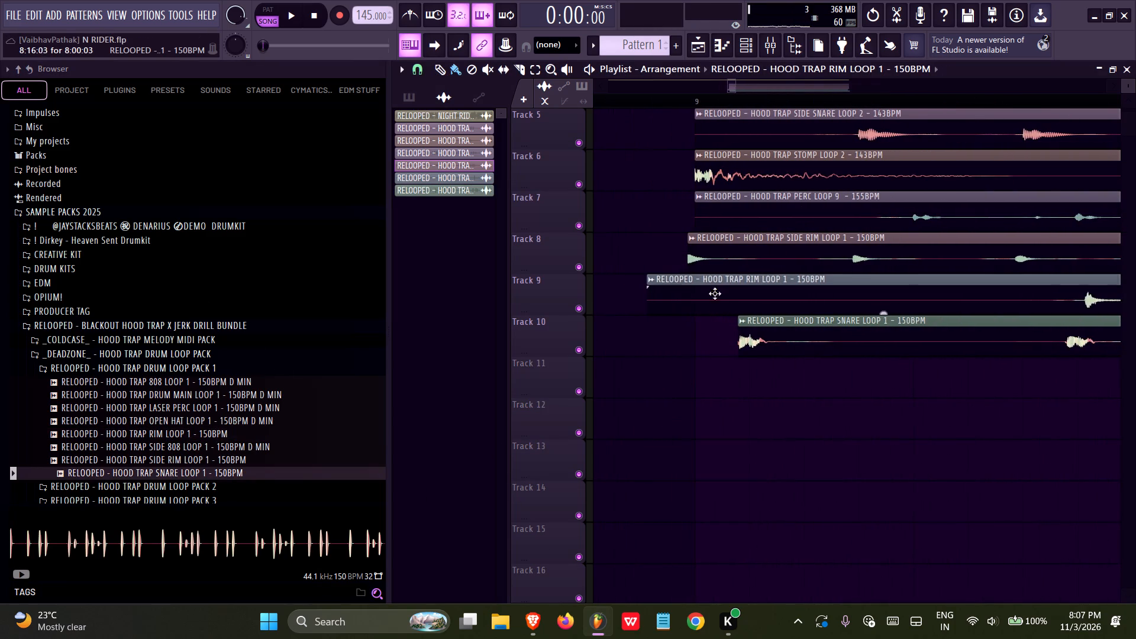
{"action": "left_click_drag", "start_coordinate": [715, 293], "coordinate": [756, 296]}
{"action": "scroll", "coordinate": [712, 312], "scroll_direction": "up", "scroll_amount": 6, "text": "ctrl"}
{"action": "left_click_drag", "start_coordinate": [735, 306], "coordinate": [722, 299]}
{"action": "left_click_drag", "start_coordinate": [703, 264], "coordinate": [711, 264]}
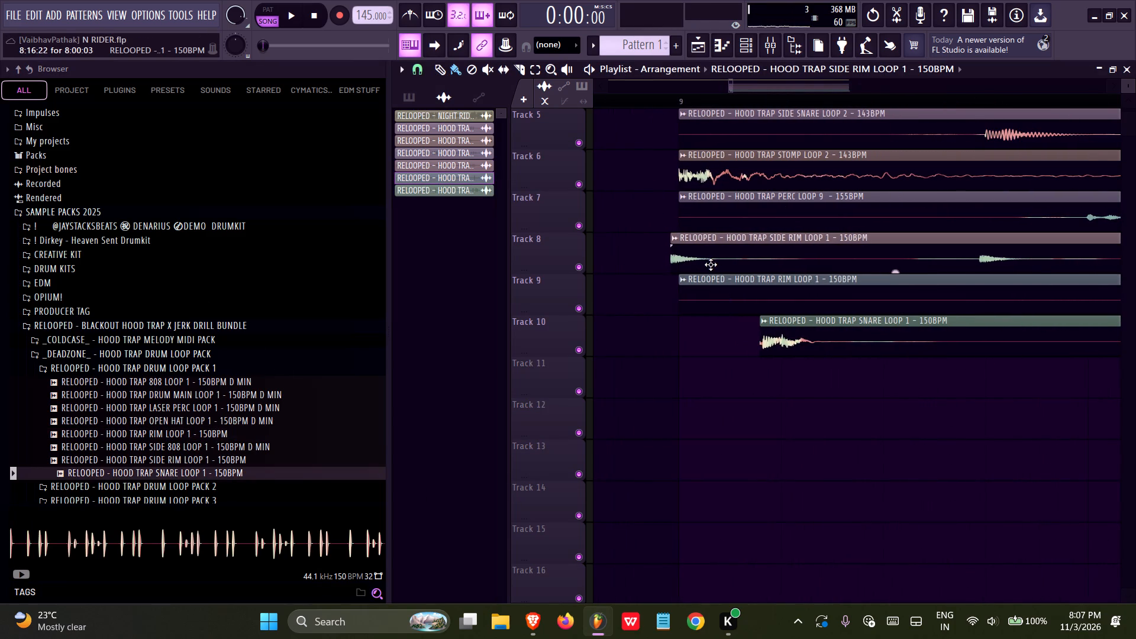
{"action": "left_click_drag", "start_coordinate": [711, 264], "coordinate": [718, 264]}
{"action": "left_click_drag", "start_coordinate": [792, 337], "coordinate": [712, 327]}
Play the arrangement, delete the Snare Loop 1 clip from track 10 and save the project.
{"action": "key", "text": "space"}
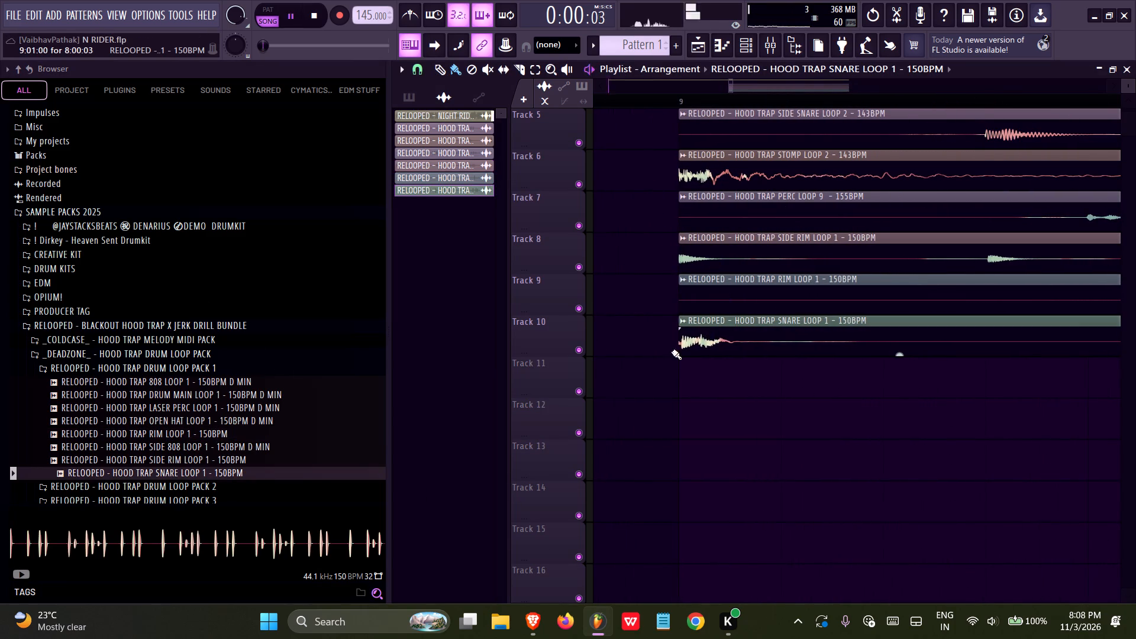
{"action": "scroll", "coordinate": [641, 393], "scroll_direction": "down", "scroll_amount": 12, "text": "ctrl"}
{"action": "scroll", "coordinate": [634, 417], "scroll_direction": "down", "scroll_amount": 12, "text": "ctrl"}
{"action": "scroll", "coordinate": [634, 417], "scroll_direction": "up", "scroll_amount": 3}
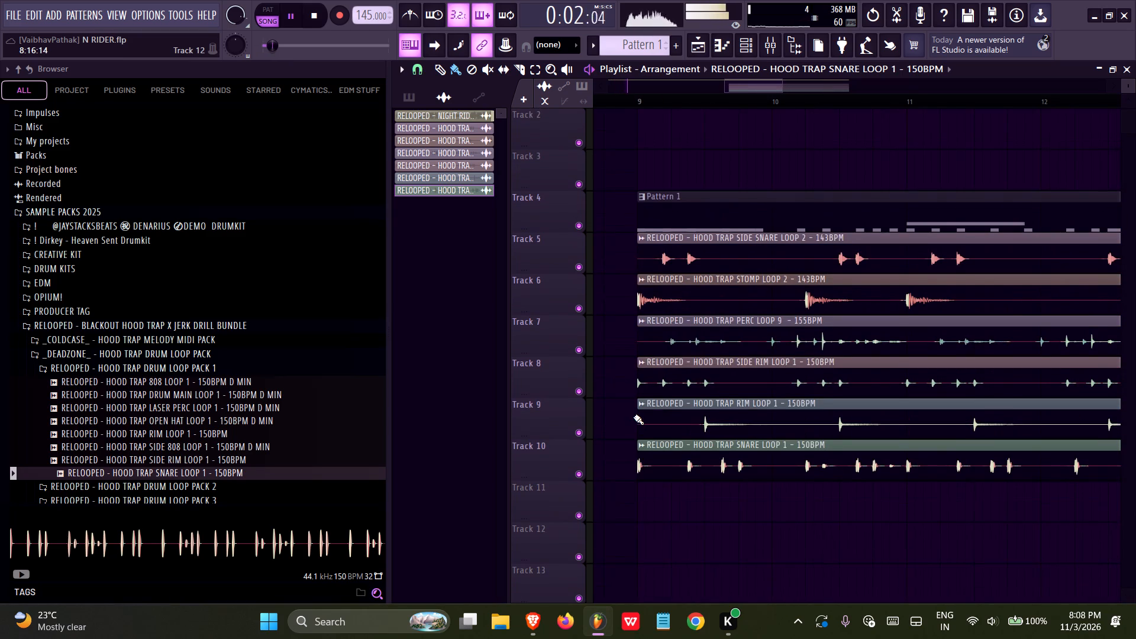
{"action": "key", "text": "ctrl+s"}
{"action": "left_click", "coordinate": [580, 474]}
{"action": "right_click", "coordinate": [680, 463]}
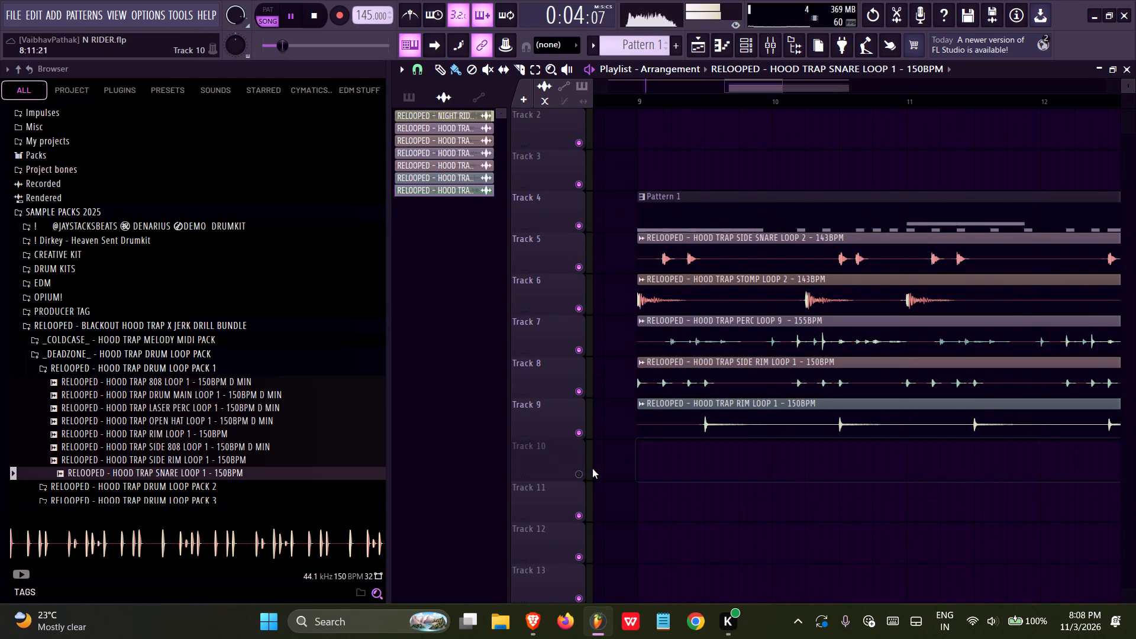
{"action": "left_click", "coordinate": [580, 472]}
{"action": "key", "text": "ctrl+s"}
{"action": "key", "text": "space"}
Audition Laser Perc Loop 1, place it on track 10 at bar 9 and save the project.
{"action": "left_click", "coordinate": [221, 405]}
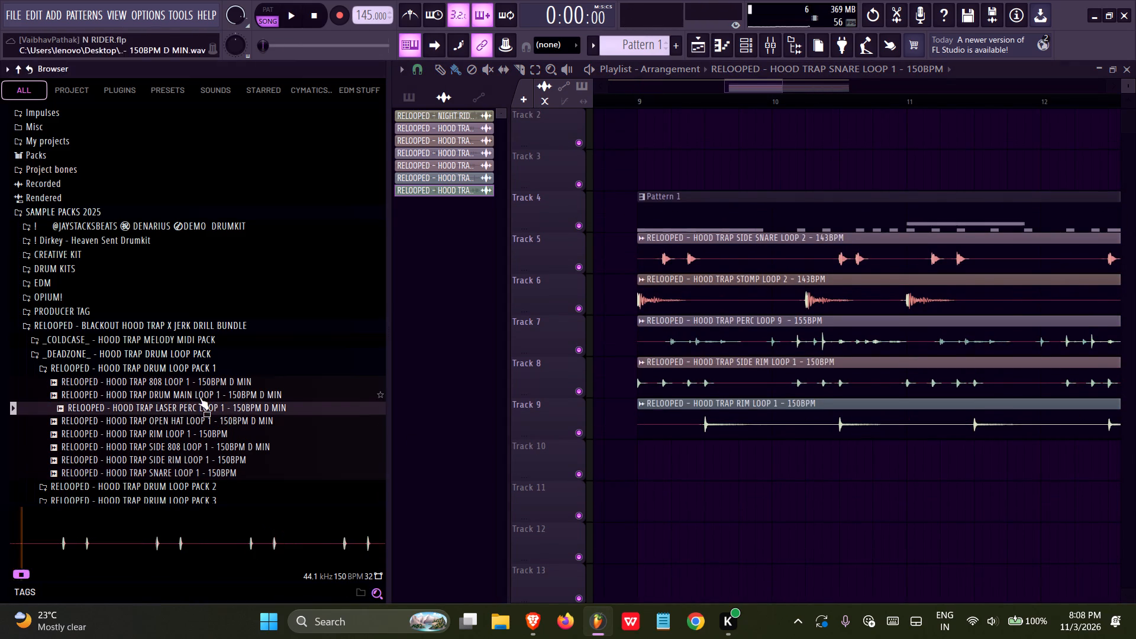
{"action": "left_click", "coordinate": [199, 397]}
{"action": "left_click", "coordinate": [195, 408]}
{"action": "left_click_drag", "start_coordinate": [195, 408], "coordinate": [634, 462]}
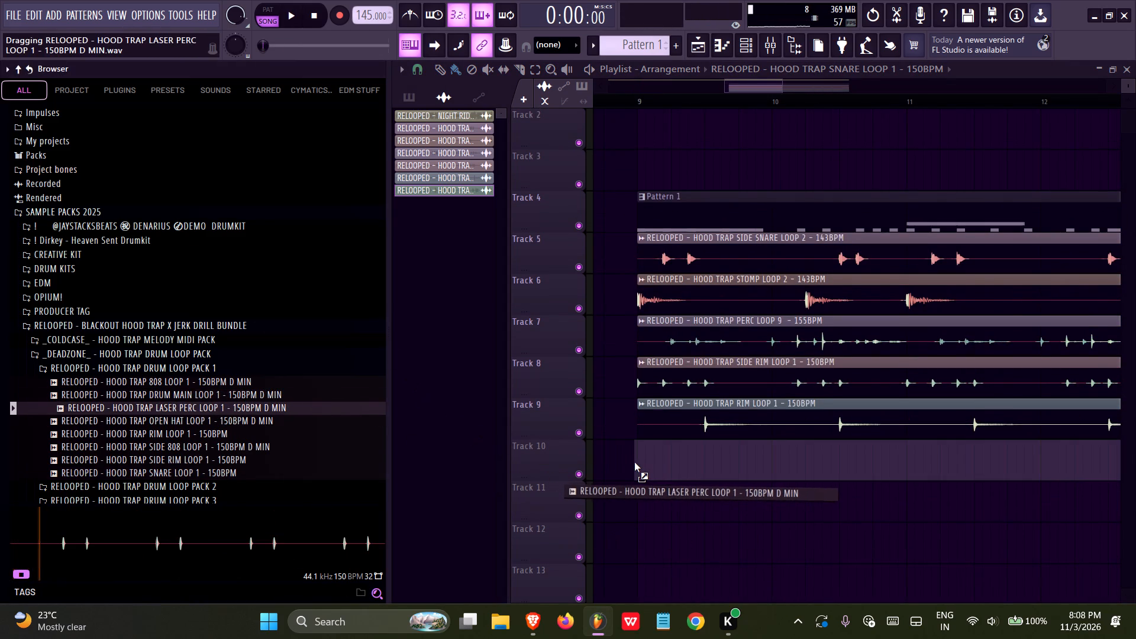
{"action": "left_click_drag", "start_coordinate": [634, 462], "coordinate": [637, 462]}
{"action": "scroll", "coordinate": [615, 468], "scroll_direction": "up", "scroll_amount": 20, "text": "ctrl"}
{"action": "scroll", "coordinate": [615, 468], "scroll_direction": "up", "scroll_amount": 10, "text": "ctrl"}
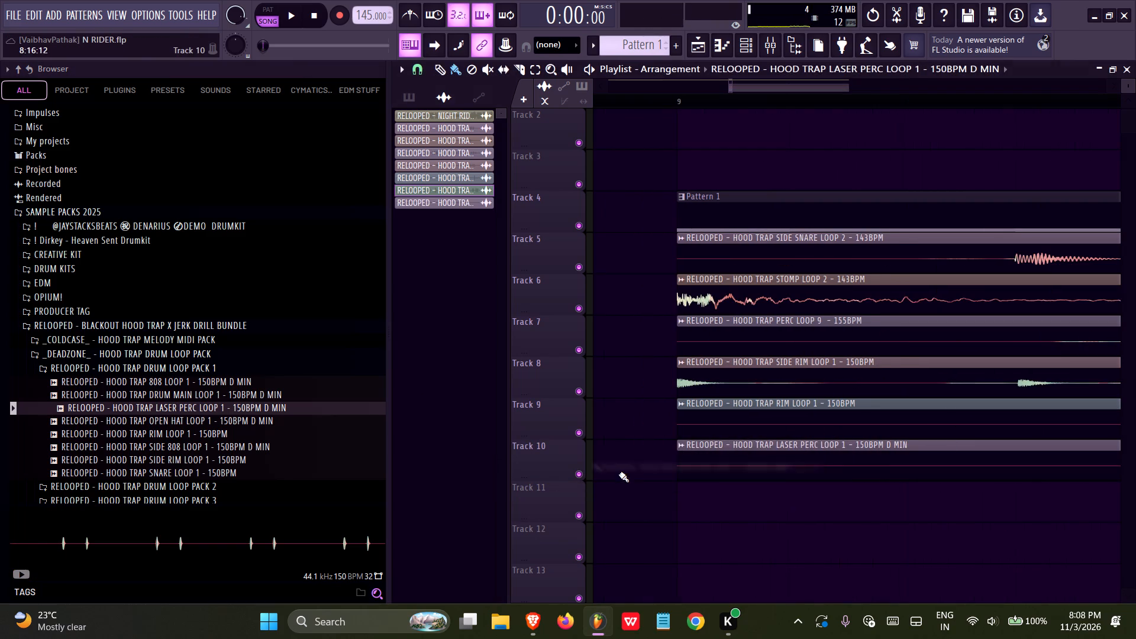
{"action": "scroll", "coordinate": [619, 474], "scroll_direction": "up", "scroll_amount": 11, "text": "ctrl"}
{"action": "key", "text": "ctrl+s"}
Open the _OVERDOSE_ starter melodies folder and audition its melodies, ending on Starter 19.
{"action": "left_click", "coordinate": [170, 370]}
{"action": "left_click", "coordinate": [170, 359]}
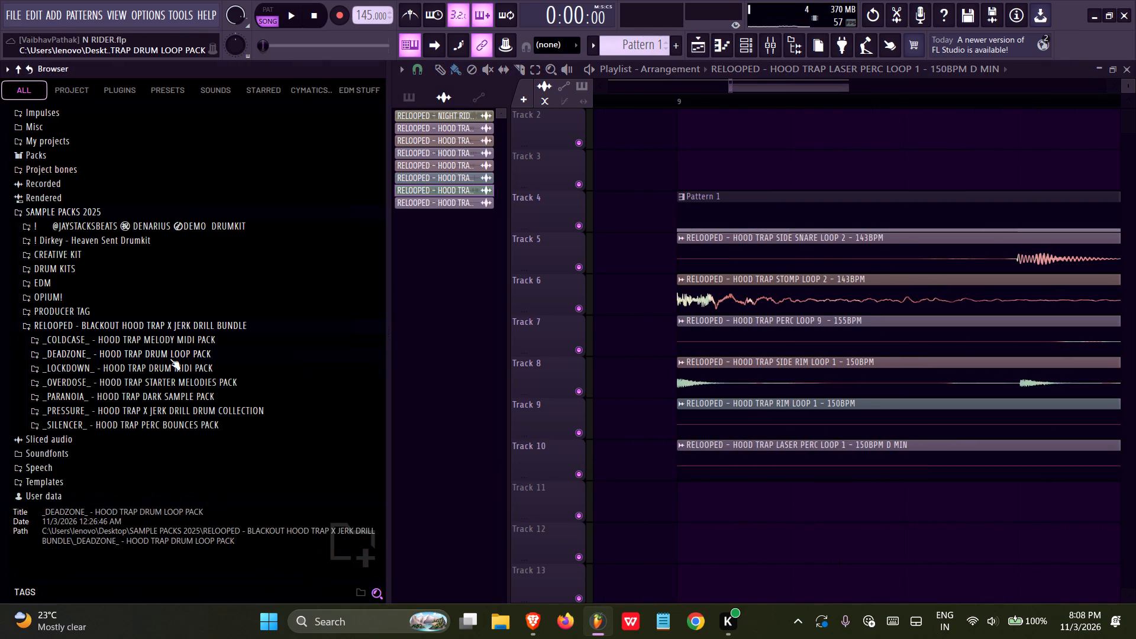
{"action": "key", "text": "ctrl+s"}
{"action": "left_click", "coordinate": [161, 381]}
{"action": "left_click", "coordinate": [159, 433]}
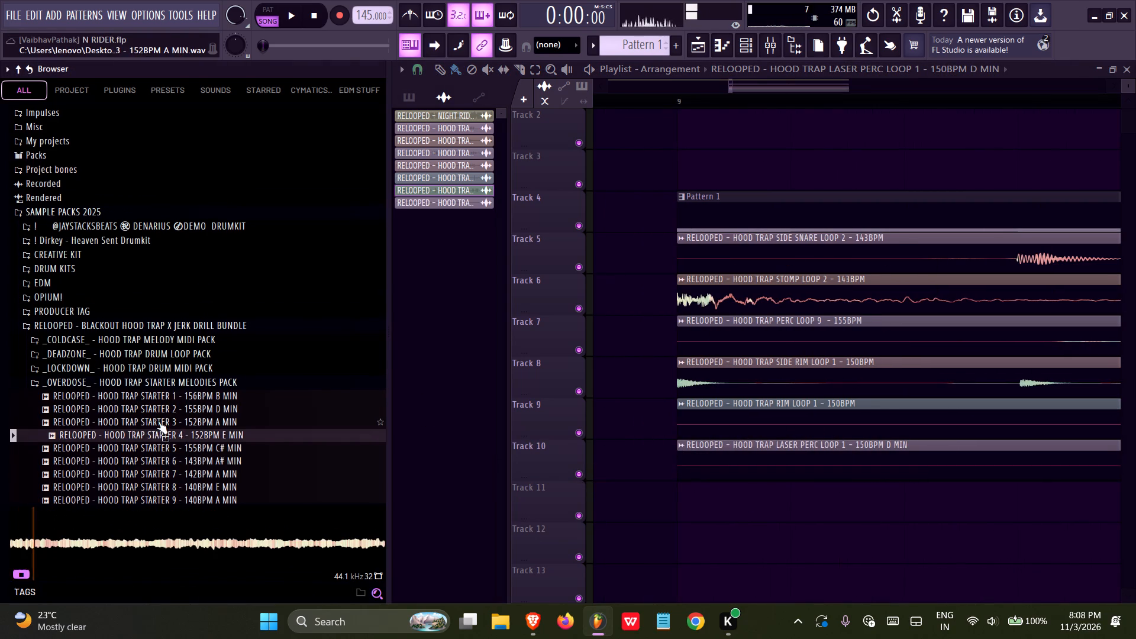
{"action": "left_click", "coordinate": [158, 421]}
{"action": "scroll", "coordinate": [156, 417], "scroll_direction": "down", "scroll_amount": 1}
{"action": "left_click", "coordinate": [146, 438]}
{"action": "scroll", "coordinate": [146, 434], "scroll_direction": "down", "scroll_amount": 3}
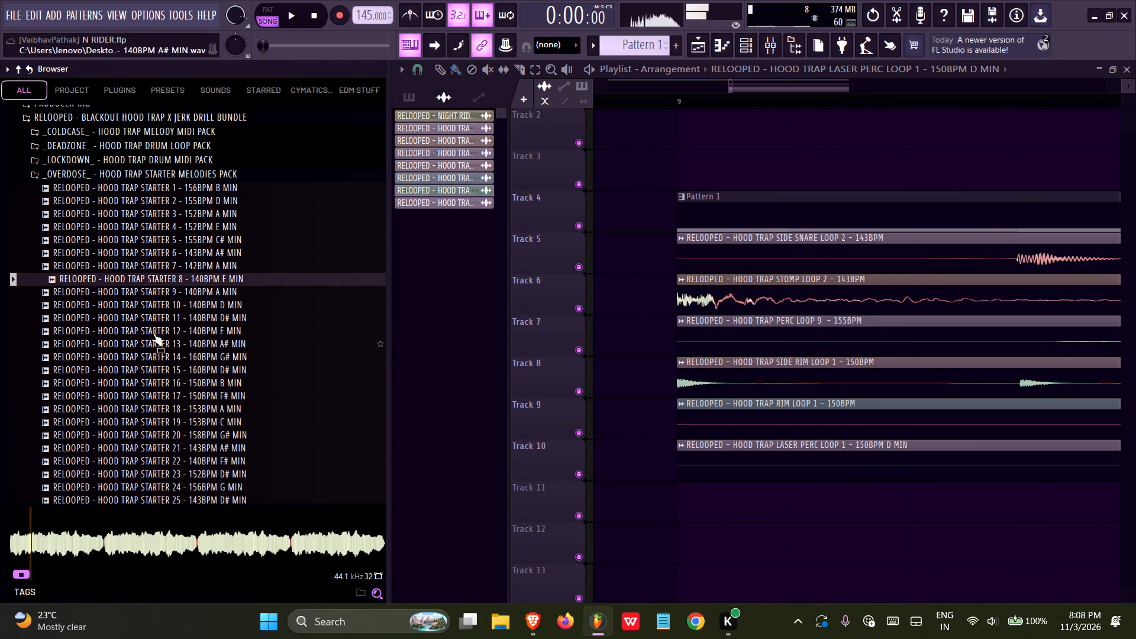
{"action": "scroll", "coordinate": [569, 282], "scroll_direction": "down", "scroll_amount": 17, "text": "ctrl"}
{"action": "left_click_drag", "start_coordinate": [573, 286], "coordinate": [705, 318]}
{"action": "scroll", "coordinate": [714, 318], "scroll_direction": "down", "scroll_amount": 6, "text": "ctrl"}
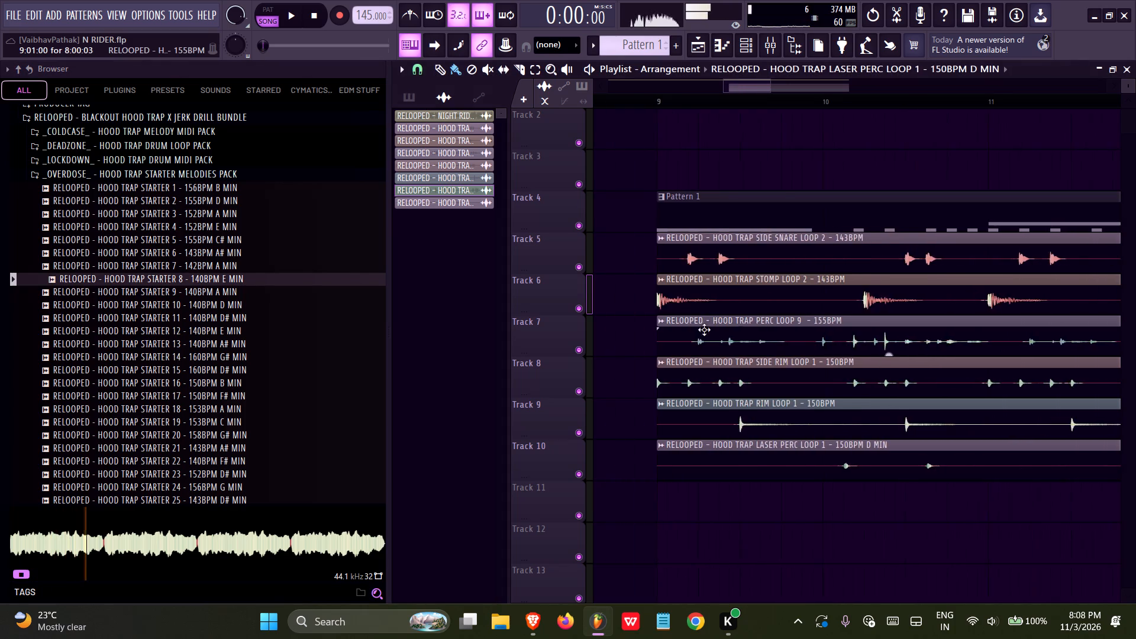
{"action": "scroll", "coordinate": [704, 330], "scroll_direction": "up", "scroll_amount": 10}
{"action": "scroll", "coordinate": [691, 327], "scroll_direction": "down", "scroll_amount": 9, "text": "ctrl"}
{"action": "left_click", "coordinate": [225, 401]}
{"action": "left_click", "coordinate": [225, 415]}
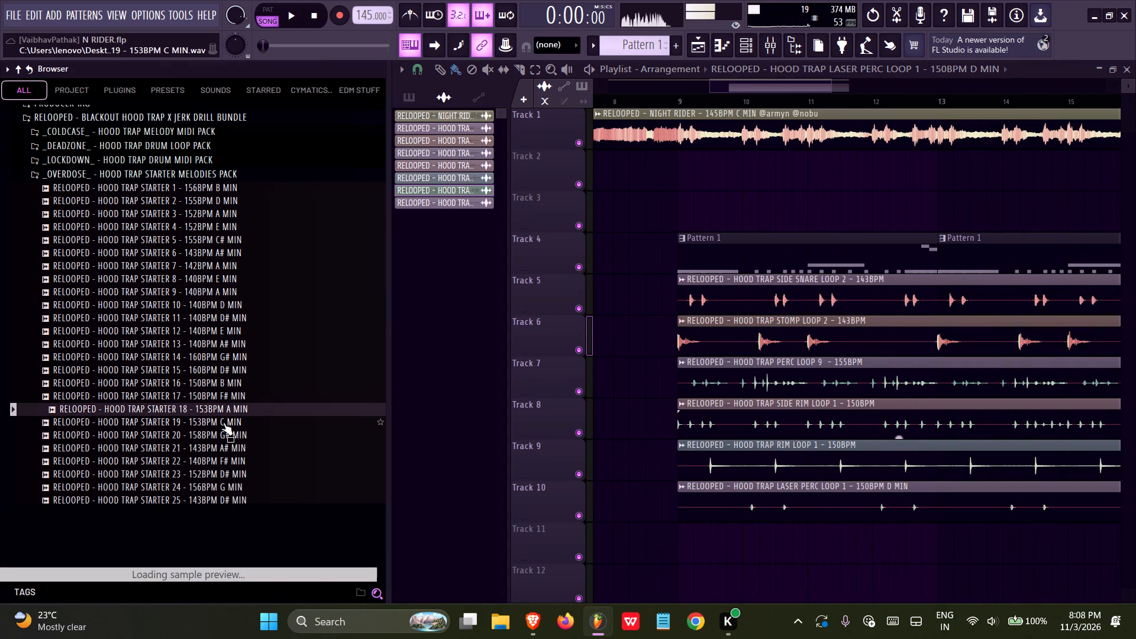
{"action": "left_click", "coordinate": [223, 422]}
{"action": "scroll", "coordinate": [228, 409], "scroll_direction": "down", "scroll_amount": 2}
{"action": "scroll", "coordinate": [637, 239], "scroll_direction": "up", "scroll_amount": 5}
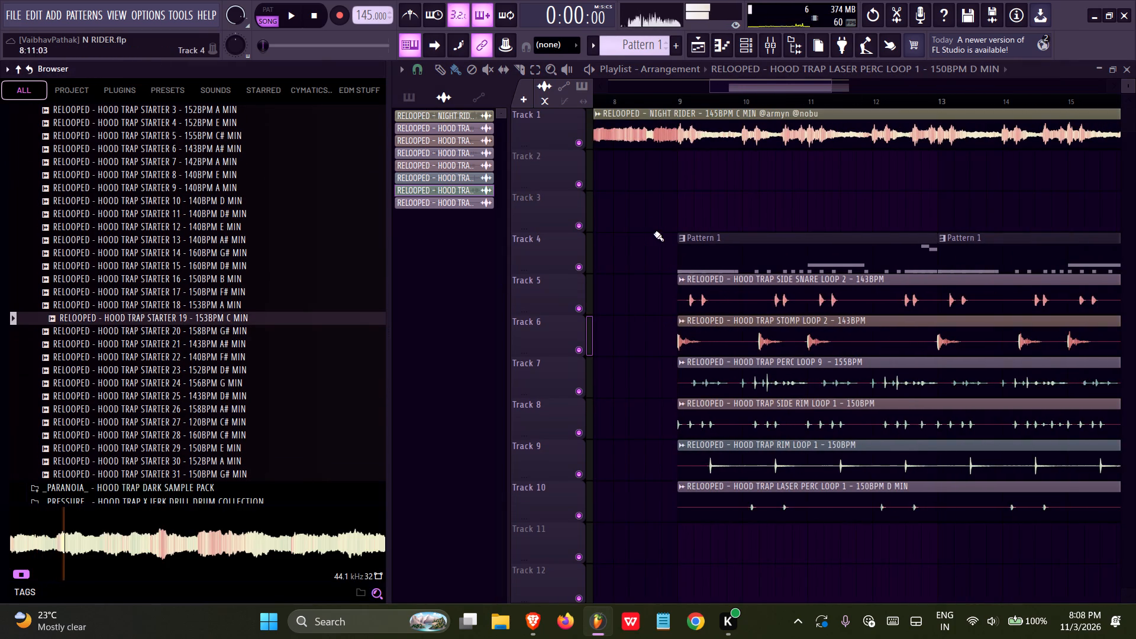
Mute the Night Rider track and place the Starter 19 melody on track 2 from bar 1.
{"action": "scroll", "coordinate": [643, 224], "scroll_direction": "up", "scroll_amount": 1}
{"action": "left_click", "coordinate": [582, 141]}
{"action": "left_click_drag", "start_coordinate": [233, 318], "coordinate": [615, 166]}
{"action": "scroll", "coordinate": [642, 202], "scroll_direction": "down", "scroll_amount": 11, "text": "ctrl"}
{"action": "left_click_drag", "start_coordinate": [707, 156], "coordinate": [350, 154]}
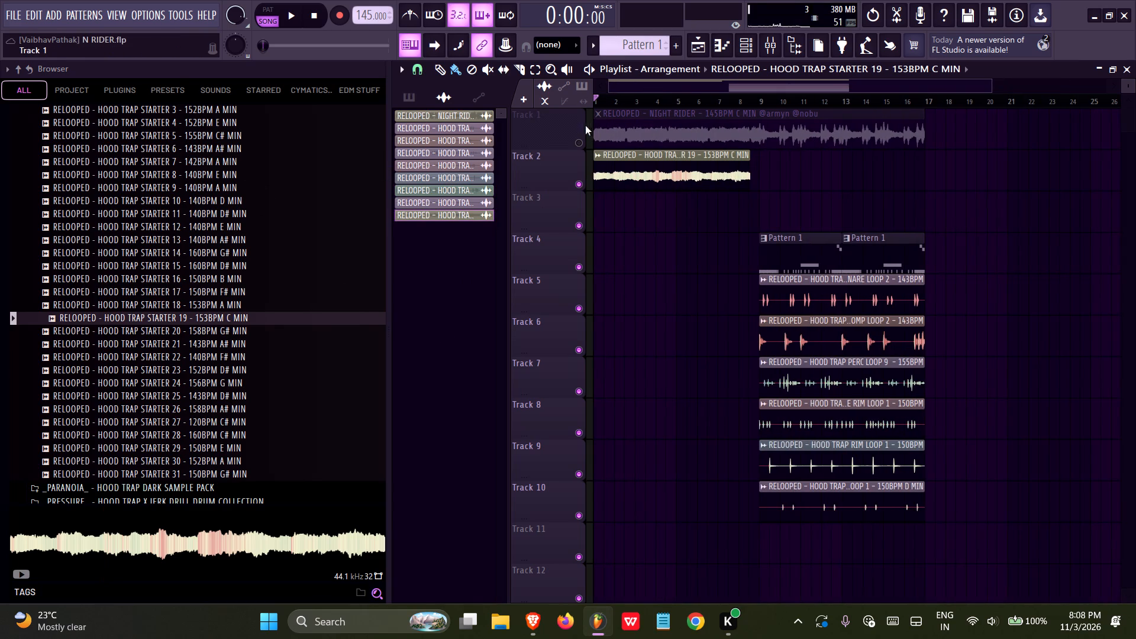
Stretch the Starter 19 clip with Fit to tempo so it fills eight bars.
{"action": "left_click", "coordinate": [599, 151]}
{"action": "left_click", "coordinate": [709, 267]}
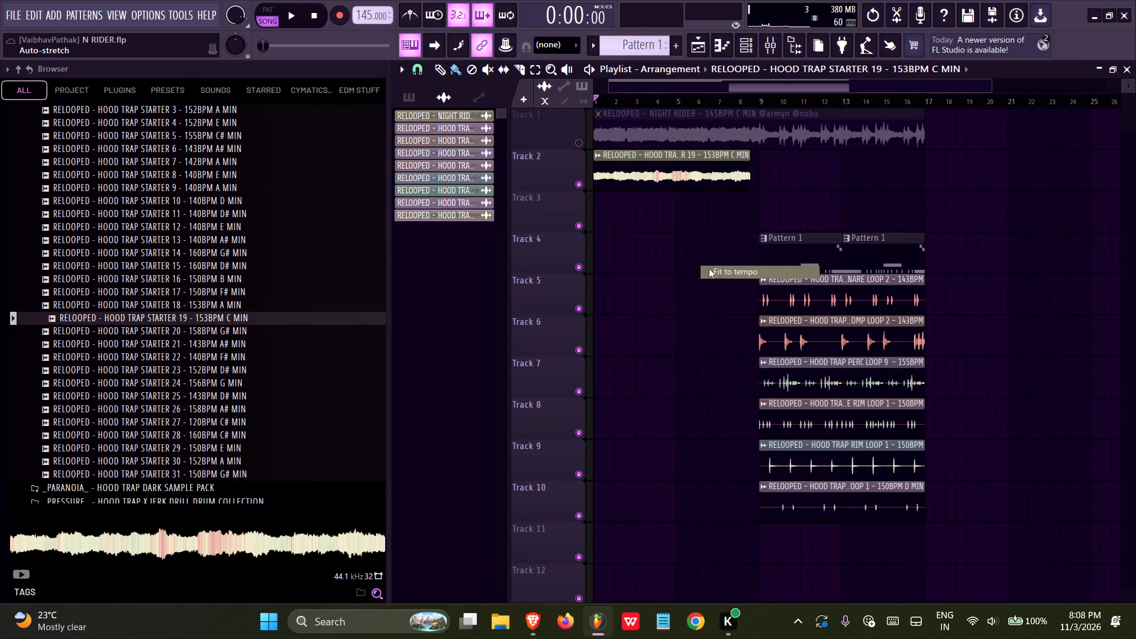
{"action": "left_click", "coordinate": [587, 313]}
Start playback, duplicate the Starter 19 clip from bar 9 to bar 17 and save the project.
{"action": "key", "text": "space"}
{"action": "left_click", "coordinate": [672, 173], "text": "ctrl"}
{"action": "key", "text": "ctrl+b"}
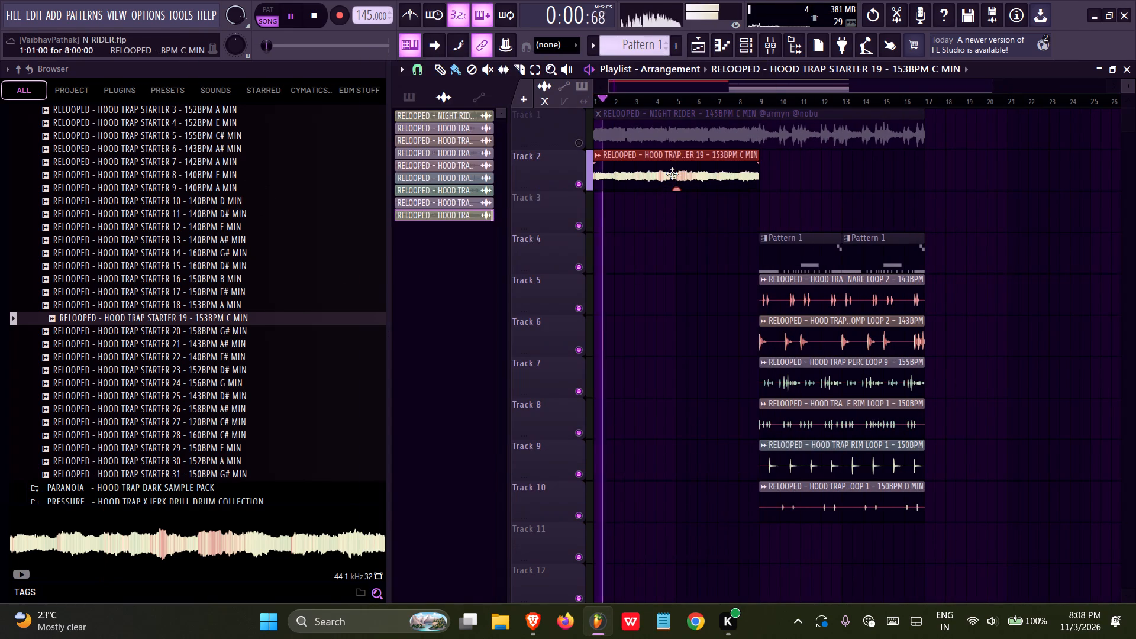
{"action": "key", "text": "ctrl+s"}
Collapse the _OVERDOSE_ folder and the RELOOPED bundle folder, and save the project.
{"action": "scroll", "coordinate": [216, 430], "scroll_direction": "down", "scroll_amount": 3}
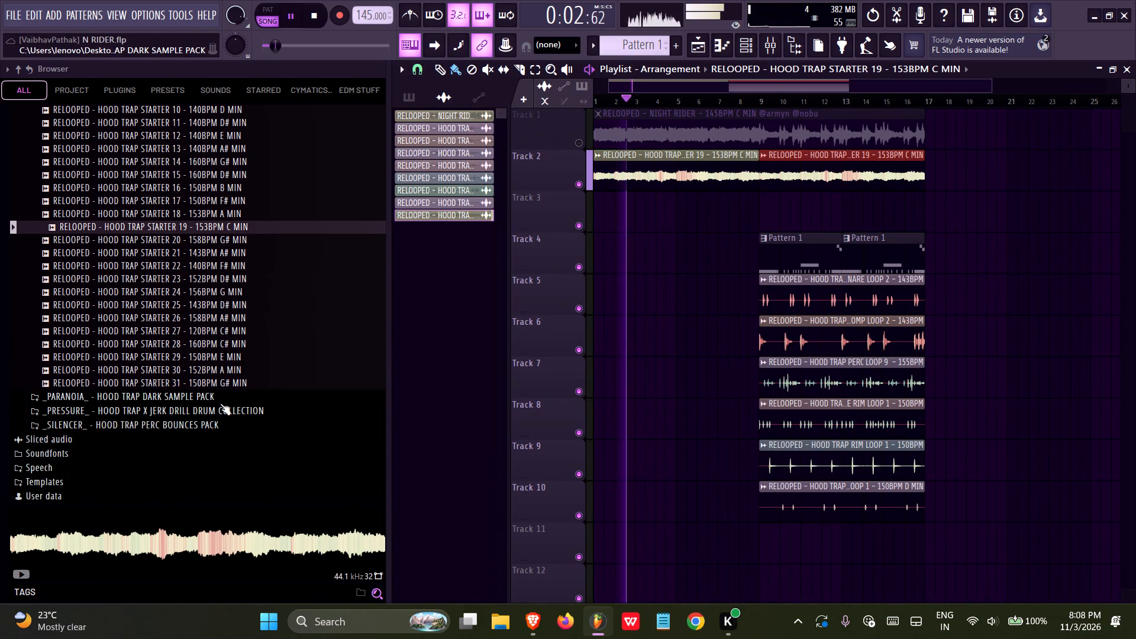
{"action": "scroll", "coordinate": [209, 388], "scroll_direction": "up", "scroll_amount": 5}
{"action": "left_click", "coordinate": [170, 241]}
{"action": "key", "text": "ctrl+s"}
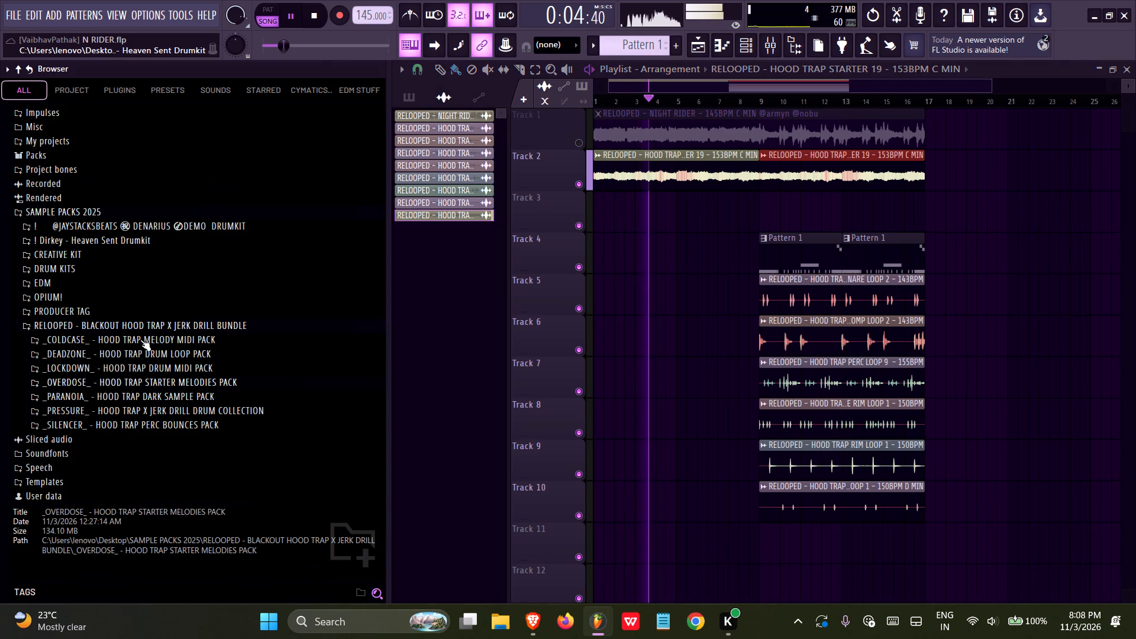
{"action": "left_click", "coordinate": [96, 327]}
{"action": "scroll", "coordinate": [80, 382], "scroll_direction": "down", "scroll_amount": 1}
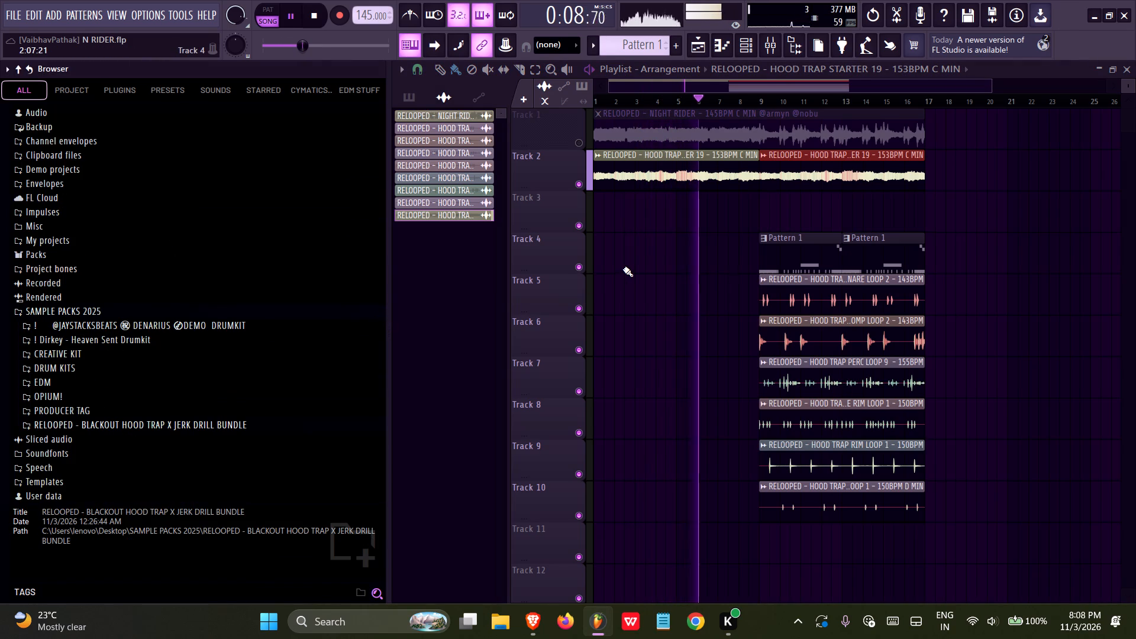
{"action": "key", "text": "ctrl+s"}
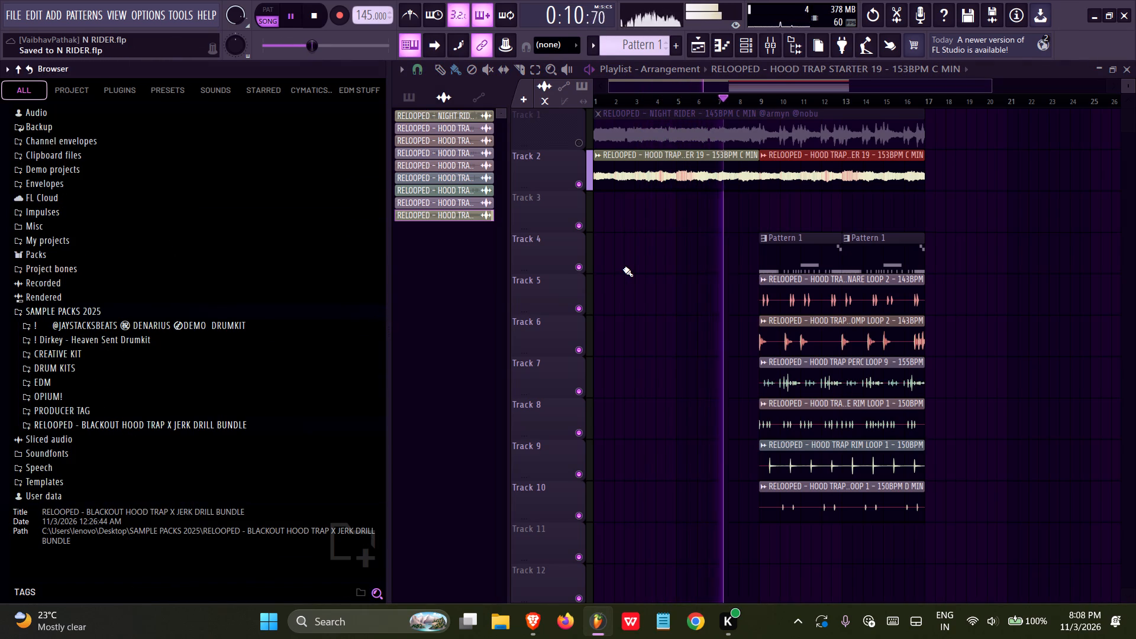
Duplicate all the clips from bars 9 to 17 on tracks 2 to 10 to bar 17, and save the project.
{"action": "left_click_drag", "start_coordinate": [980, 179], "coordinate": [776, 503], "text": "ctrl"}
{"action": "key", "text": "ctrl+b"}
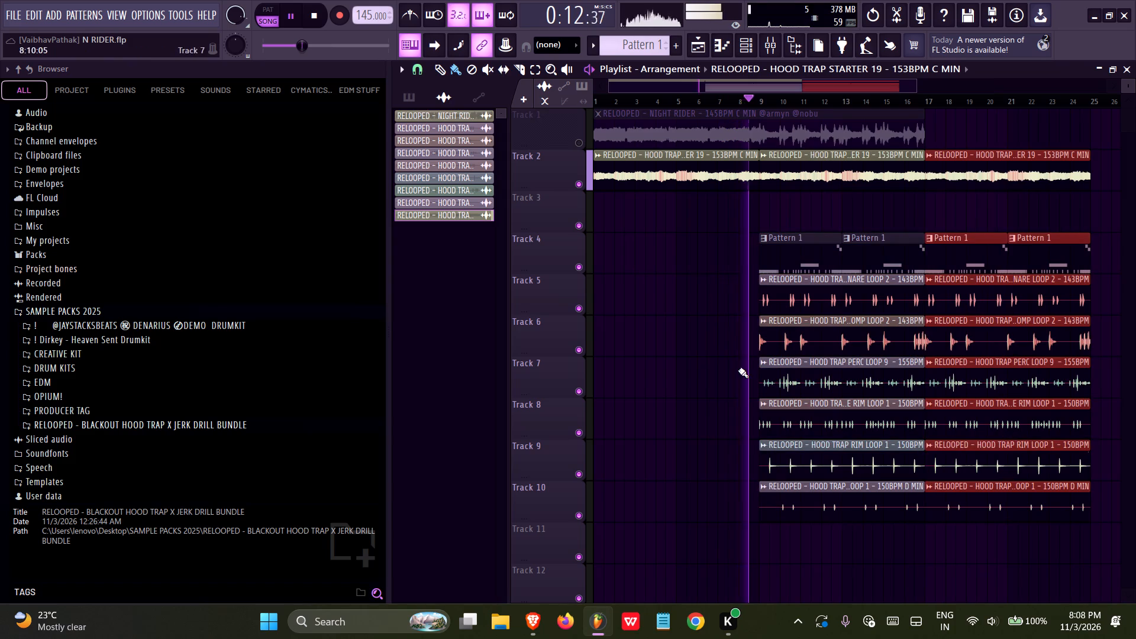
{"action": "key", "text": "ctrl+s"}
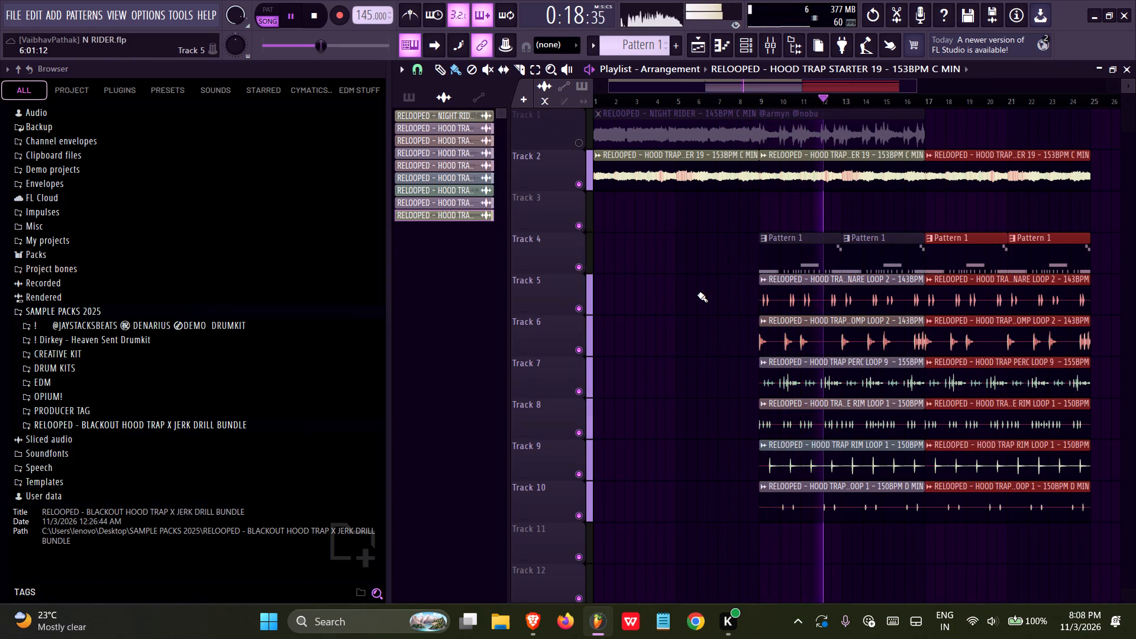
Delete the Night Rider clip from track 1 and turn the track back on.
{"action": "right_click", "coordinate": [688, 113]}
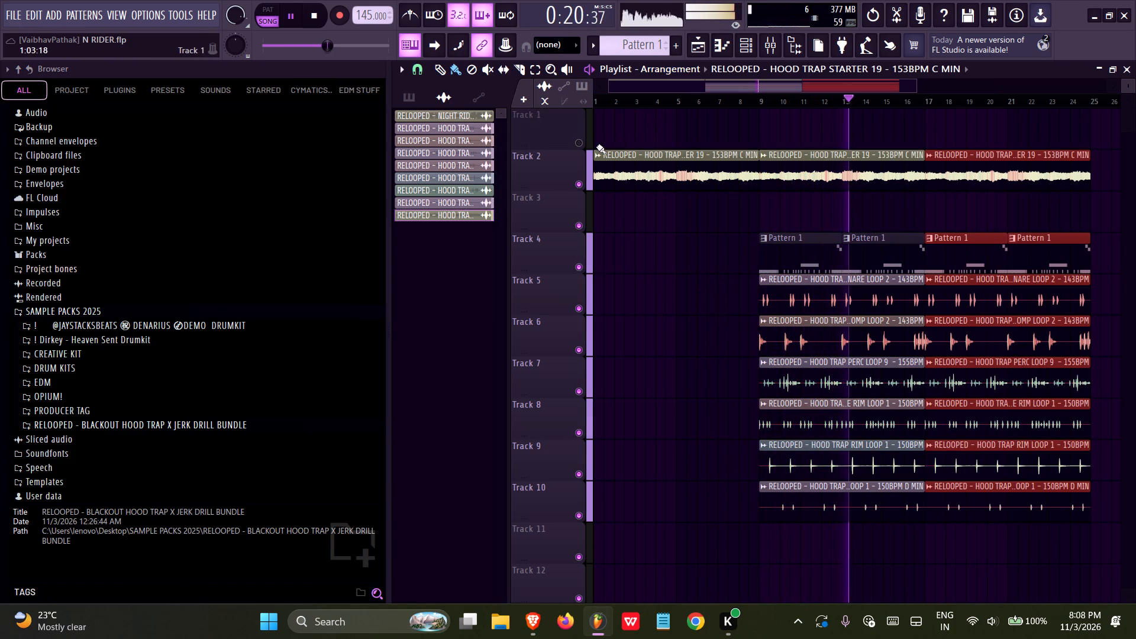
{"action": "left_click", "coordinate": [584, 145]}
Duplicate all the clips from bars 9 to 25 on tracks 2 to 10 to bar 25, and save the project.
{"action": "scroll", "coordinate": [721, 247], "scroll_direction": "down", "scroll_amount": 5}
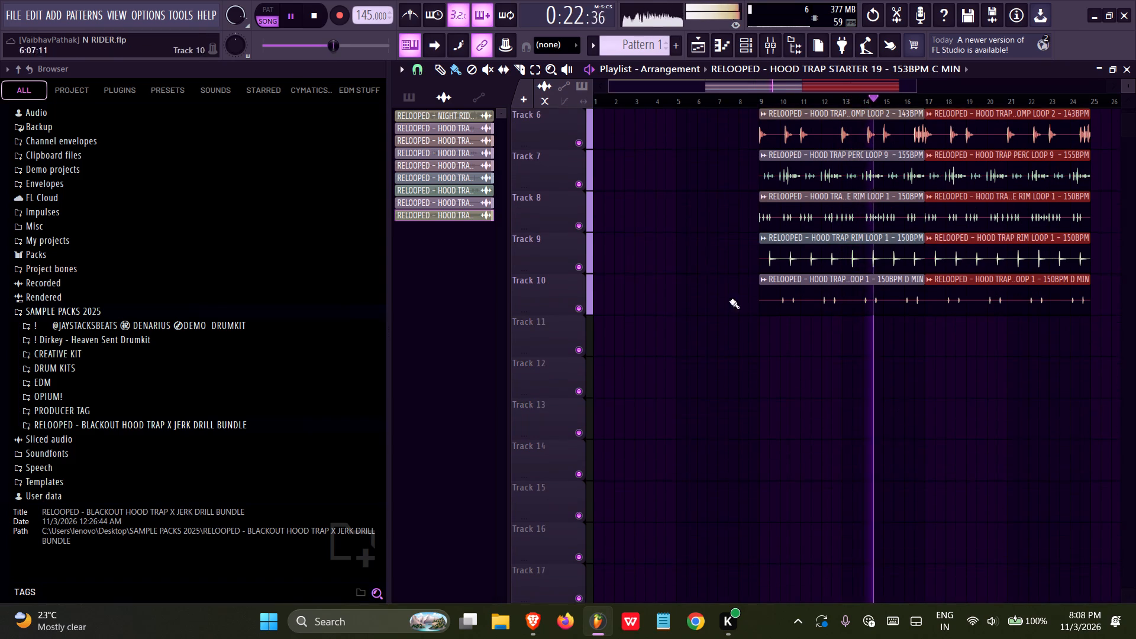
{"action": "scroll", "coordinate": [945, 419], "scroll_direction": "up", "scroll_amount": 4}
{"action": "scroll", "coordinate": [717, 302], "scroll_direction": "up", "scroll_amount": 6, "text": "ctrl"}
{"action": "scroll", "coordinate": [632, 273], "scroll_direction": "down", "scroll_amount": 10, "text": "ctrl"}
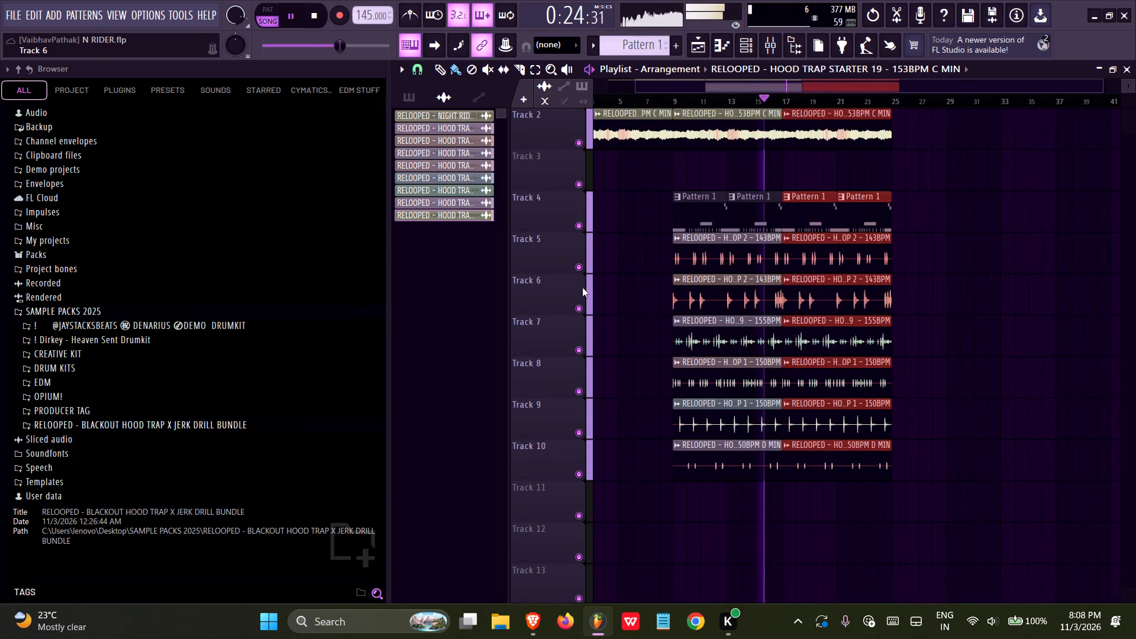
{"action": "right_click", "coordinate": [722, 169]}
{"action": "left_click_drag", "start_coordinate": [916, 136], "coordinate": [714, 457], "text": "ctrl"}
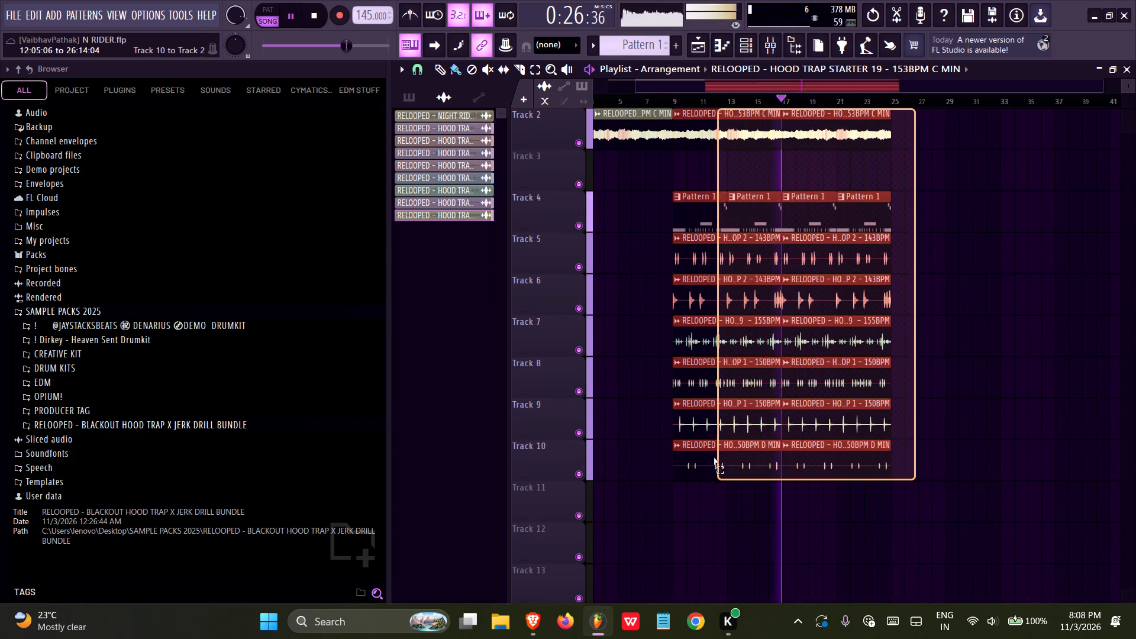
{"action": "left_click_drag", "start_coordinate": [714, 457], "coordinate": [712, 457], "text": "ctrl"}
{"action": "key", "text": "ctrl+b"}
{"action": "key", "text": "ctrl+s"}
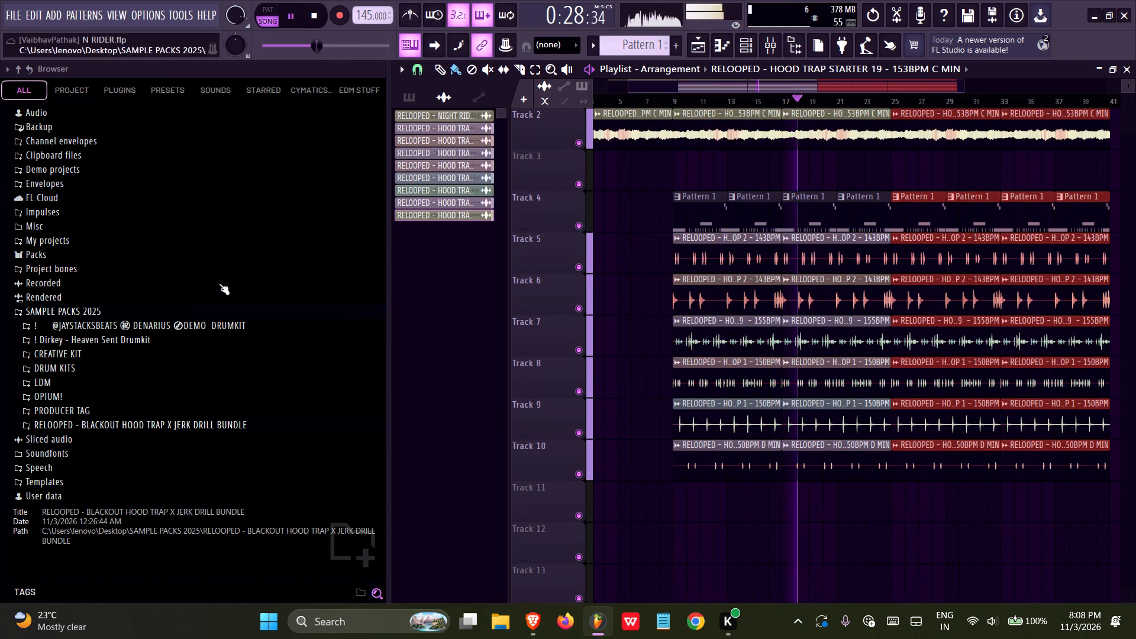
Hide the browser, clear the clip selection and save the project while the arrangement plays.
{"action": "left_click", "coordinate": [802, 49]}
{"action": "right_click", "coordinate": [561, 167]}
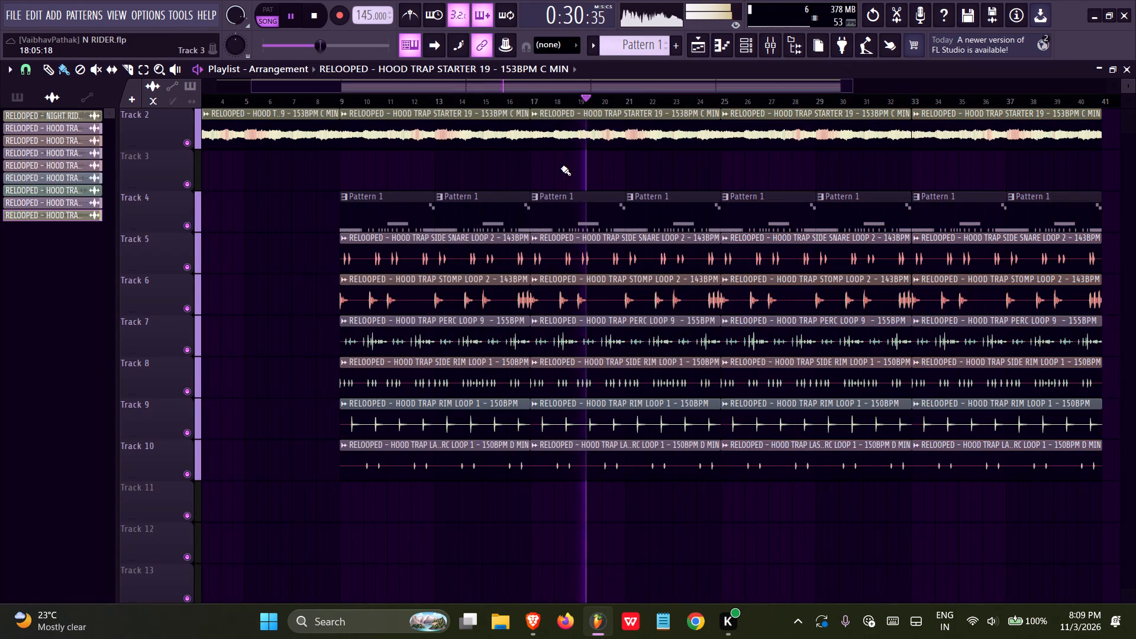
{"action": "key", "text": "ctrl+s"}
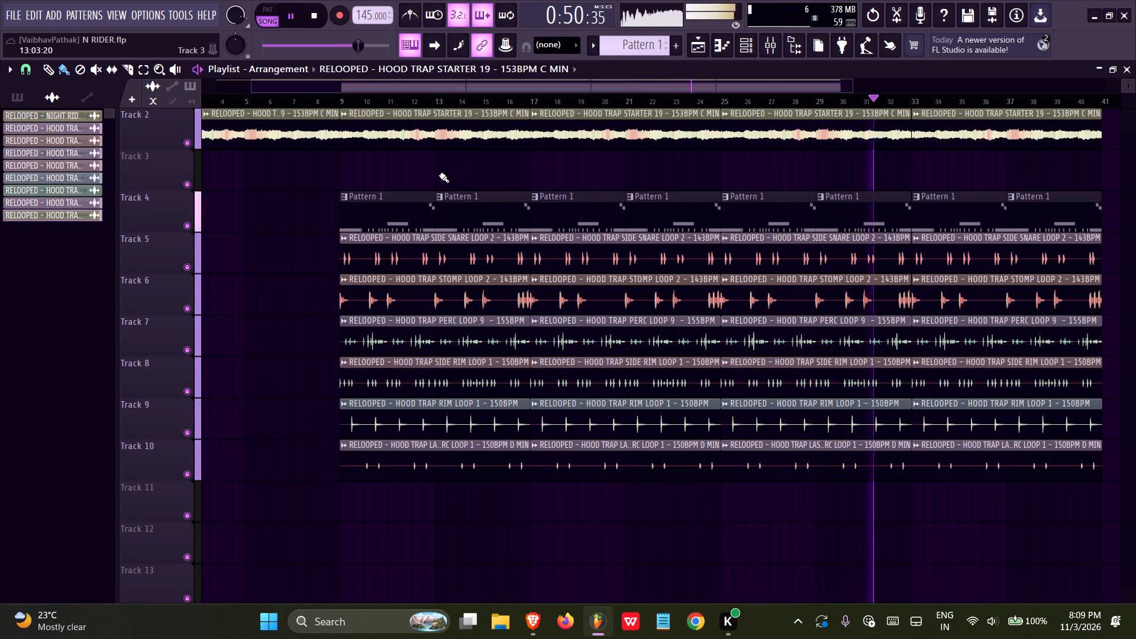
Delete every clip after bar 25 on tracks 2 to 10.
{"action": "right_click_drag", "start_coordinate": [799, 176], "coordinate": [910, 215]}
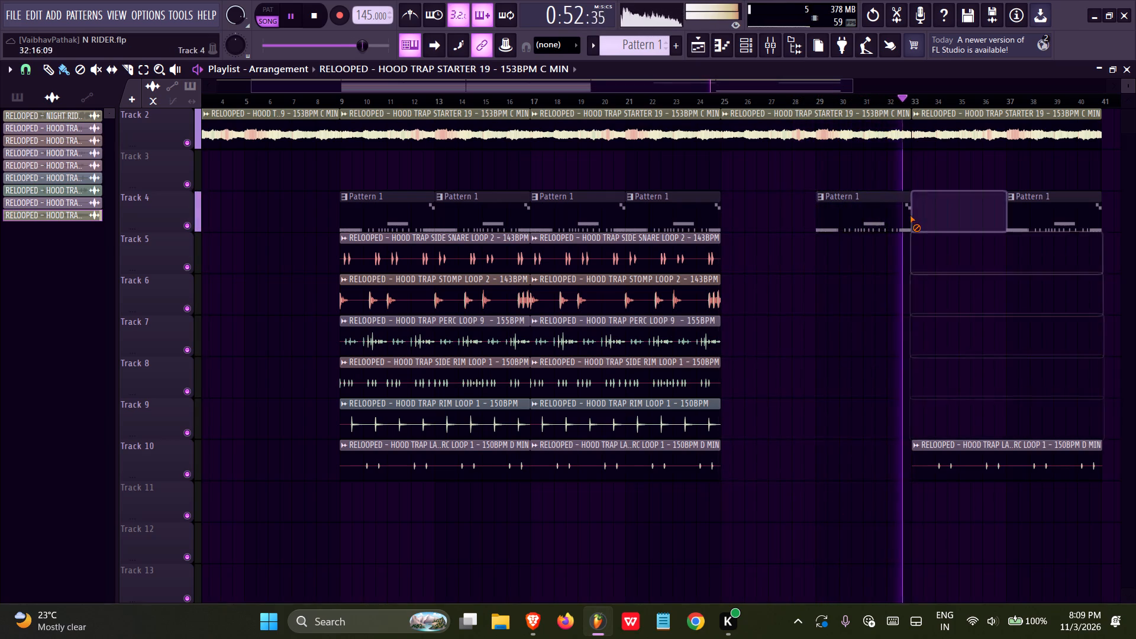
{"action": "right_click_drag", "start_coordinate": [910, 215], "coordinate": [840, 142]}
Delete all the clips between bars 17 and 25 on tracks 2 to 10.
{"action": "scroll", "coordinate": [716, 182], "scroll_direction": "up", "scroll_amount": 13, "text": "ctrl"}
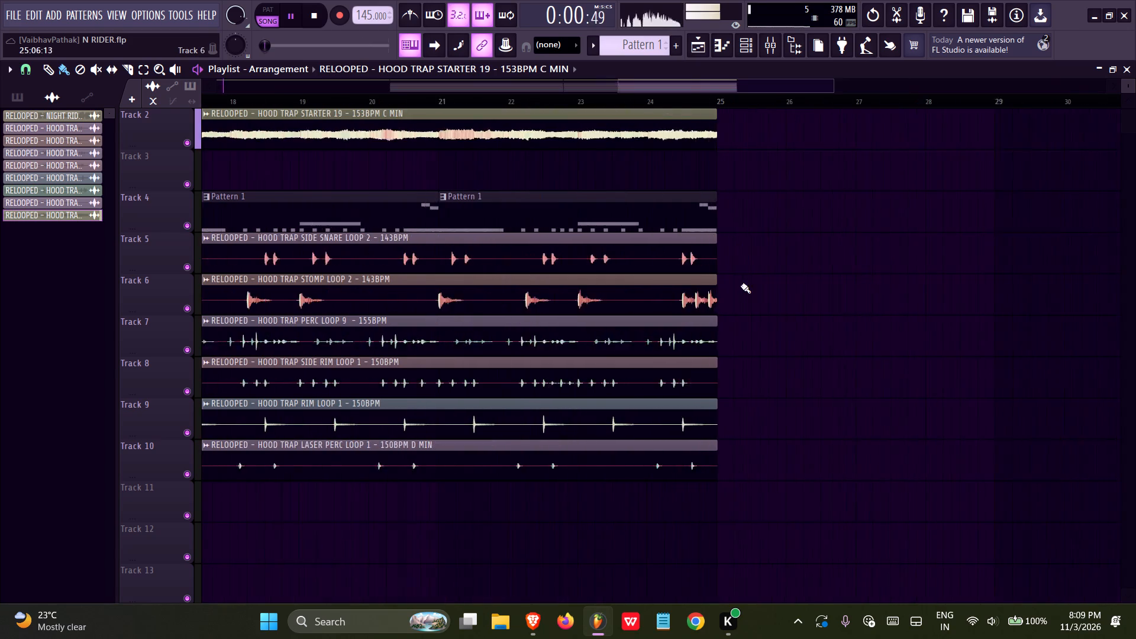
{"action": "scroll", "coordinate": [741, 285], "scroll_direction": "up", "scroll_amount": 20, "text": "ctrl"}
{"action": "scroll", "coordinate": [841, 351], "scroll_direction": "down", "scroll_amount": 20, "text": "ctrl"}
{"action": "scroll", "coordinate": [841, 351], "scroll_direction": "down", "scroll_amount": 14, "text": "ctrl"}
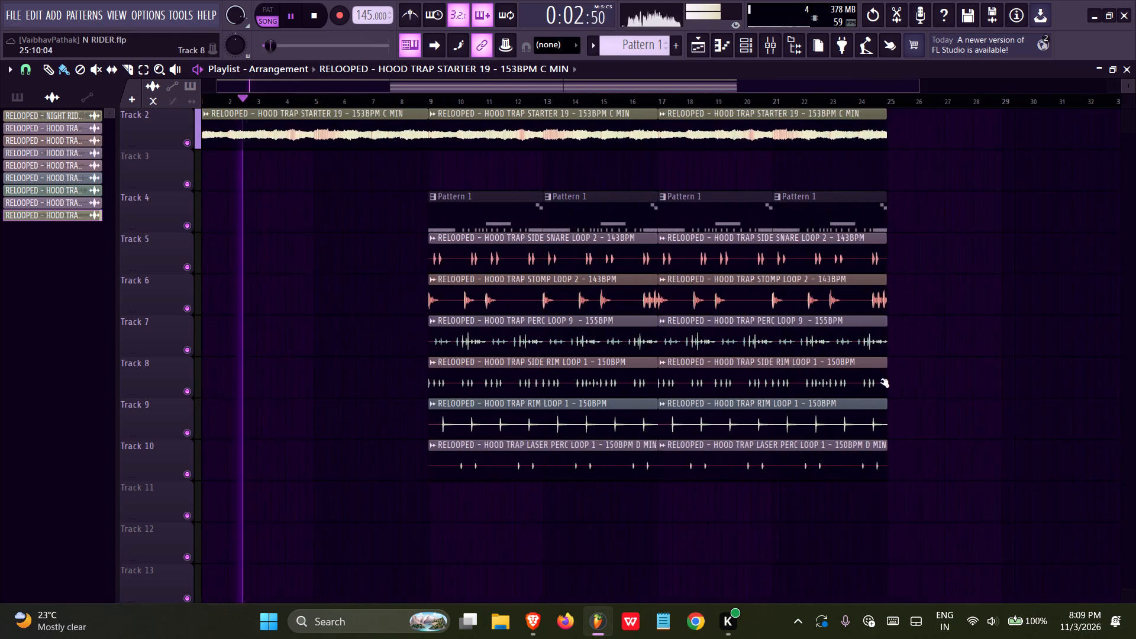
{"action": "left_click_drag", "start_coordinate": [932, 132], "coordinate": [699, 472], "text": "ctrl"}
{"action": "scroll", "coordinate": [648, 483], "scroll_direction": "up", "scroll_amount": 13, "text": "ctrl"}
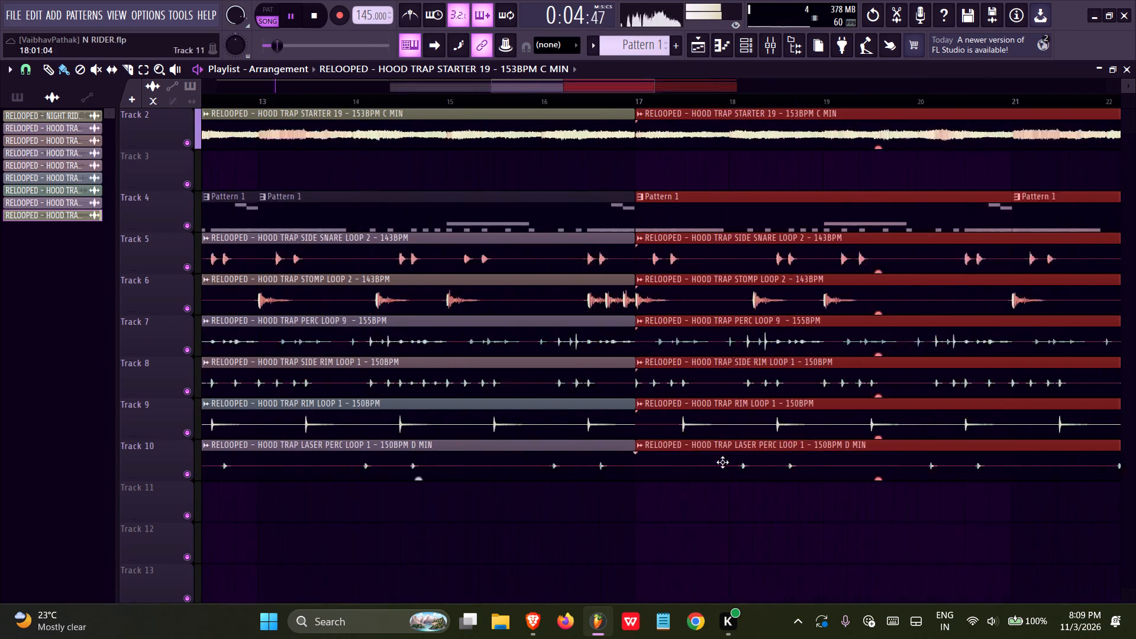
{"action": "scroll", "coordinate": [722, 462], "scroll_direction": "up", "scroll_amount": 20, "text": "ctrl"}
{"action": "scroll", "coordinate": [722, 462], "scroll_direction": "up", "scroll_amount": 1, "text": "ctrl"}
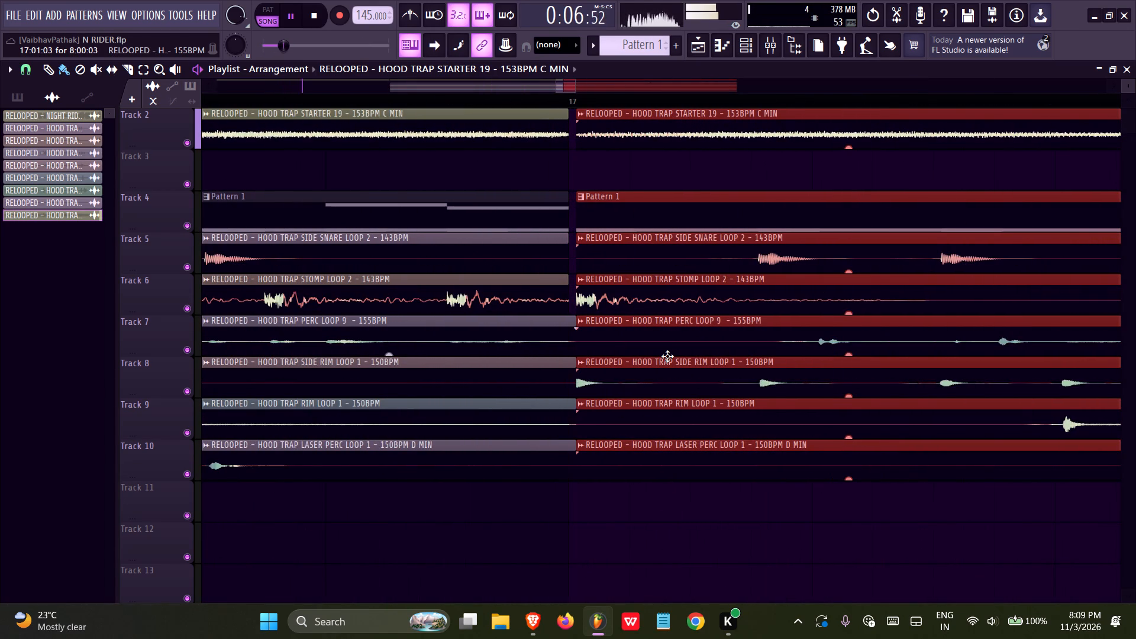
{"action": "key", "text": "Delete"}
Trim the ends of the perc, side rim, rim and laser perc loops on tracks 7 to 10 to bar 17, and save the project.
{"action": "scroll", "coordinate": [644, 362], "scroll_direction": "down", "scroll_amount": 20, "text": "ctrl"}
{"action": "scroll", "coordinate": [644, 362], "scroll_direction": "down", "scroll_amount": 5, "text": "ctrl"}
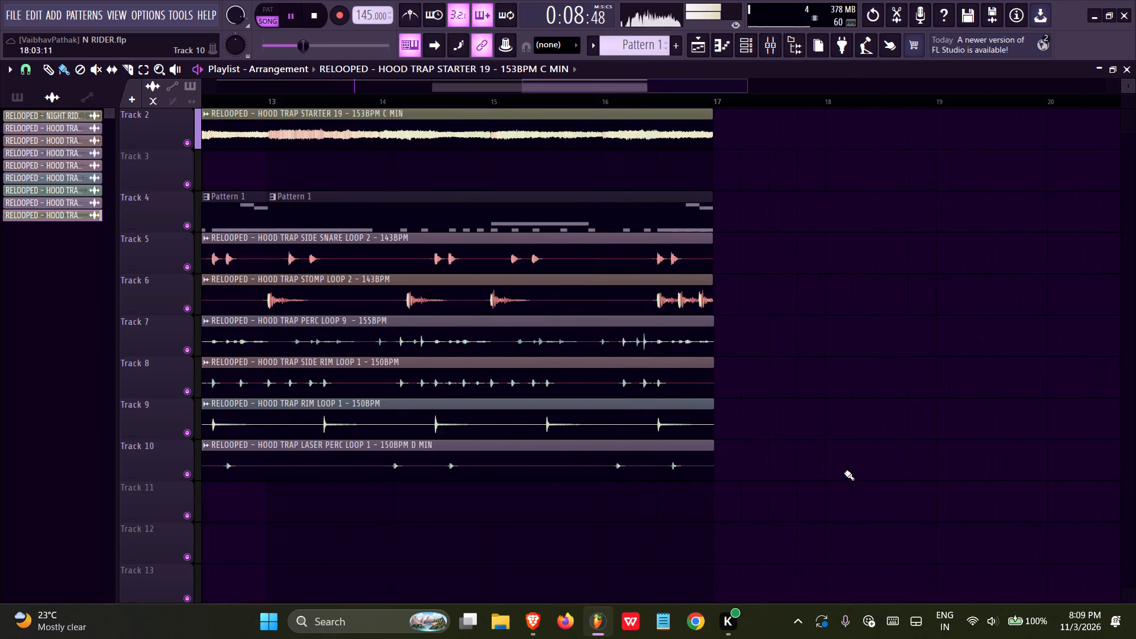
{"action": "scroll", "coordinate": [844, 472], "scroll_direction": "down", "scroll_amount": 11, "text": "ctrl"}
{"action": "left_click_drag", "start_coordinate": [803, 352], "coordinate": [339, 497], "text": "ctrl"}
{"action": "scroll", "coordinate": [375, 507], "scroll_direction": "up", "scroll_amount": 20, "text": "ctrl"}
{"action": "scroll", "coordinate": [375, 507], "scroll_direction": "up", "scroll_amount": 3, "text": "ctrl"}
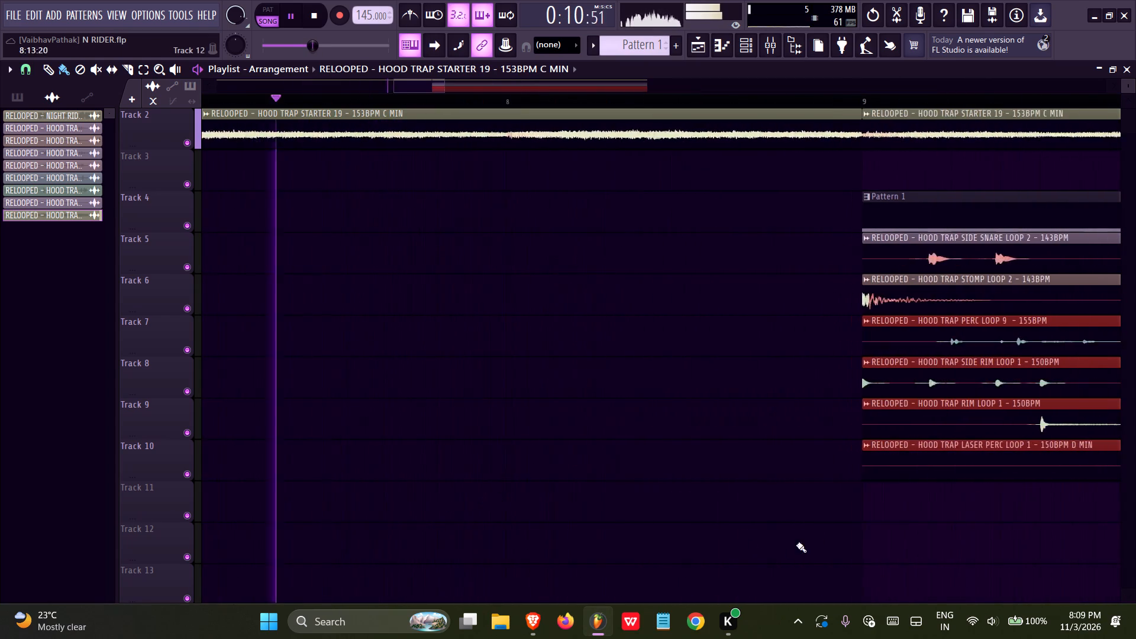
{"action": "scroll", "coordinate": [796, 544], "scroll_direction": "up", "scroll_amount": 20, "text": "ctrl"}
{"action": "scroll", "coordinate": [796, 544], "scroll_direction": "up", "scroll_amount": 2, "text": "ctrl"}
{"action": "scroll", "coordinate": [679, 489], "scroll_direction": "down", "scroll_amount": 20, "text": "ctrl"}
{"action": "scroll", "coordinate": [679, 489], "scroll_direction": "down", "scroll_amount": 11, "text": "ctrl"}
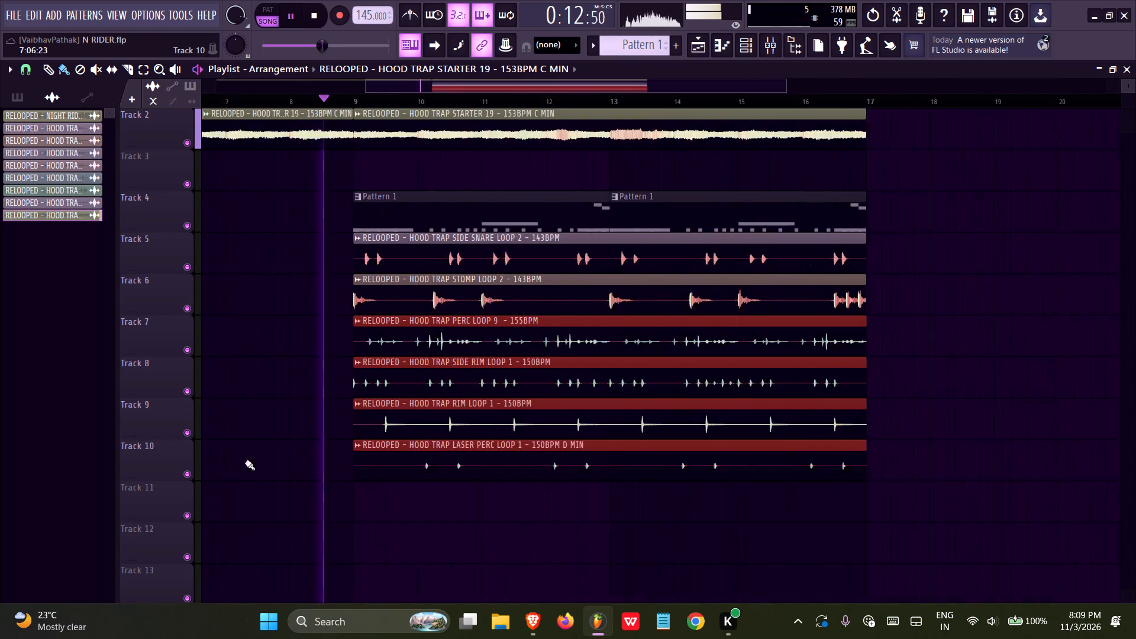
{"action": "scroll", "coordinate": [245, 462], "scroll_direction": "down", "scroll_amount": 10, "text": "ctrl"}
{"action": "scroll", "coordinate": [585, 437], "scroll_direction": "up", "scroll_amount": 20, "text": "ctrl"}
{"action": "scroll", "coordinate": [585, 437], "scroll_direction": "up", "scroll_amount": 20, "text": "ctrl"}
{"action": "scroll", "coordinate": [585, 437], "scroll_direction": "up", "scroll_amount": 2, "text": "ctrl"}
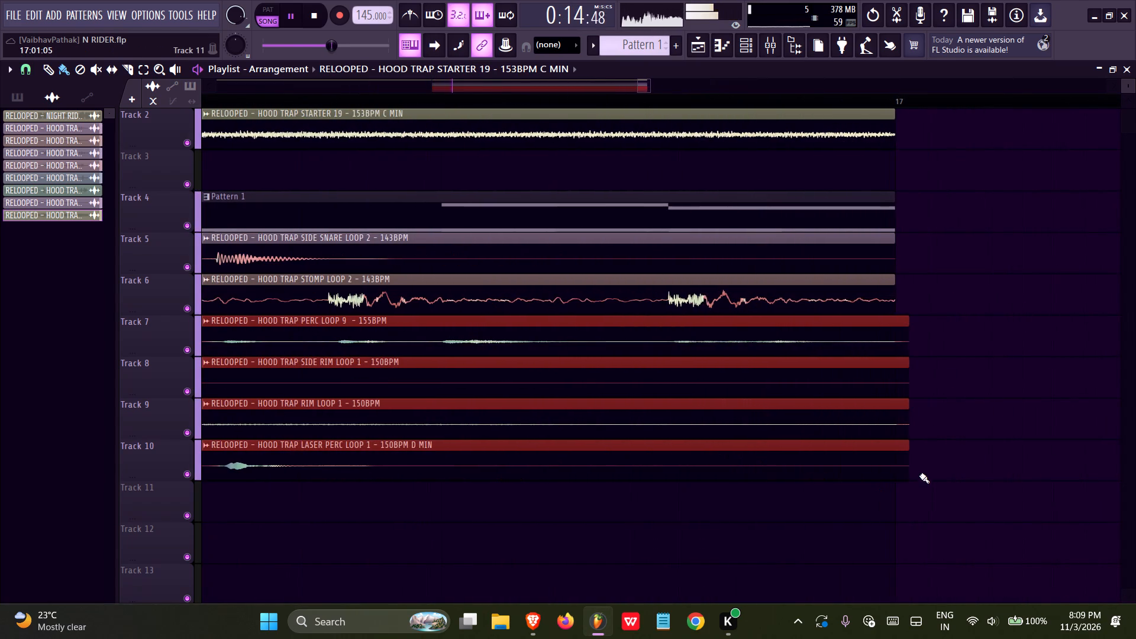
{"action": "scroll", "coordinate": [919, 469], "scroll_direction": "up", "scroll_amount": 5, "text": "ctrl"}
{"action": "left_click_drag", "start_coordinate": [909, 322], "coordinate": [894, 324]}
{"action": "scroll", "coordinate": [821, 376], "scroll_direction": "down", "scroll_amount": 4, "text": "ctrl"}
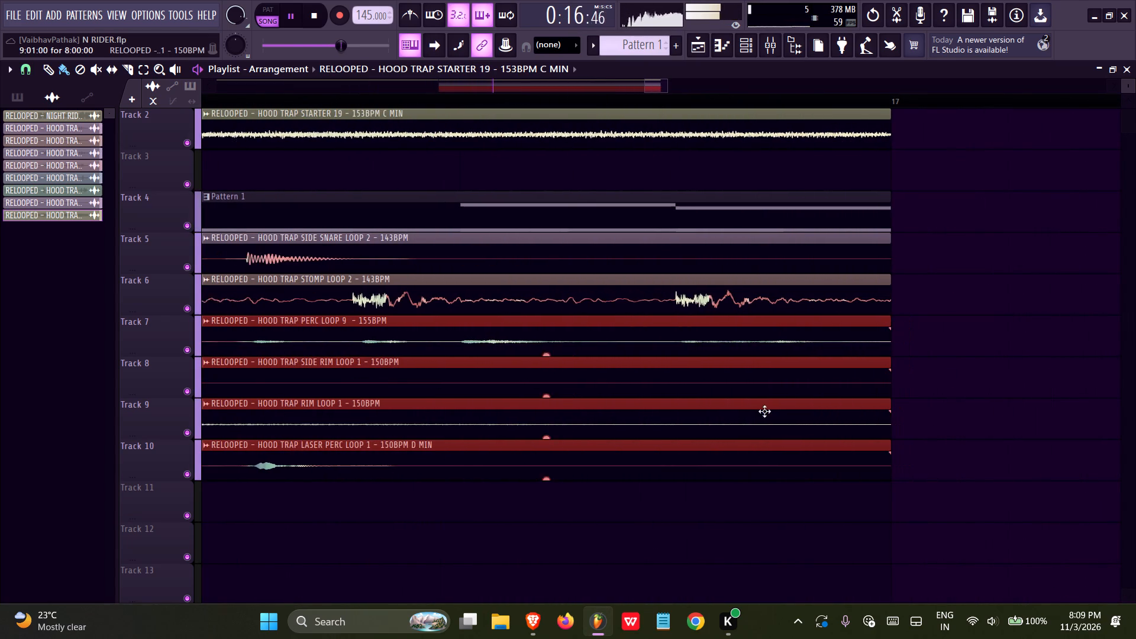
{"action": "scroll", "coordinate": [764, 411], "scroll_direction": "down", "scroll_amount": 20, "text": "ctrl"}
{"action": "scroll", "coordinate": [764, 411], "scroll_direction": "down", "scroll_amount": 16, "text": "ctrl"}
{"action": "key", "text": "ctrl+s"}
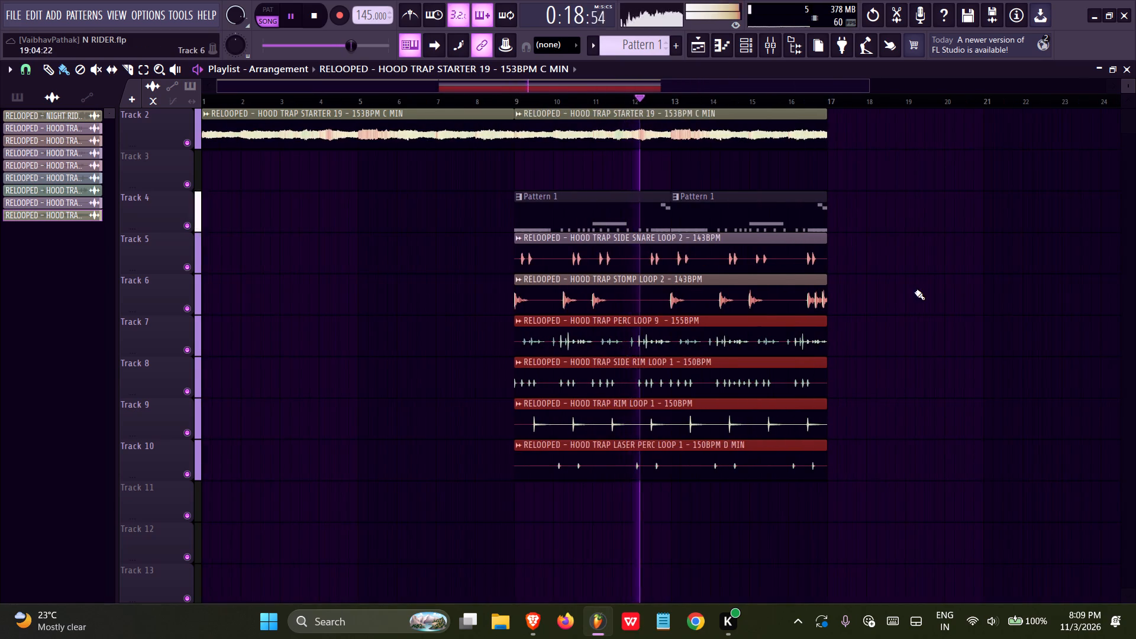
Duplicate all the clips from bars 9 to 17 on tracks 2 to 10 to bar 17, and save the project.
{"action": "right_click", "coordinate": [915, 291]}
{"action": "left_click_drag", "start_coordinate": [848, 142], "coordinate": [559, 458], "text": "ctrl"}
{"action": "key", "text": "ctrl+b"}
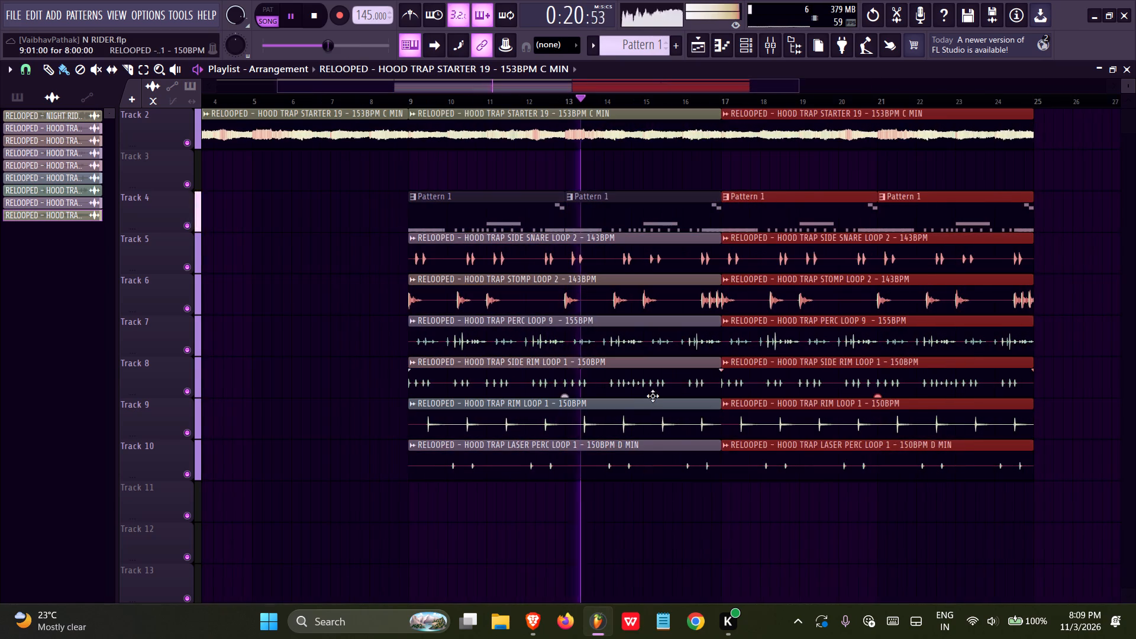
{"action": "key", "text": "ctrl+s"}
{"action": "scroll", "coordinate": [641, 463], "scroll_direction": "down", "scroll_amount": 6, "text": "ctrl"}
{"action": "key", "text": "ctrl+s"}
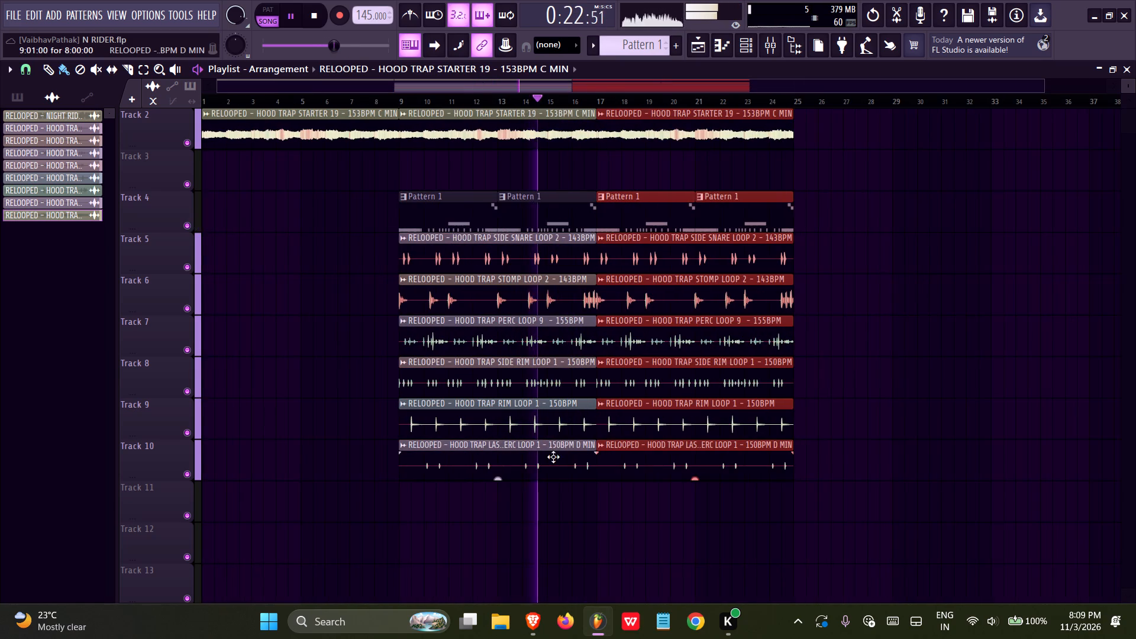
{"action": "key", "text": "ctrl+s"}
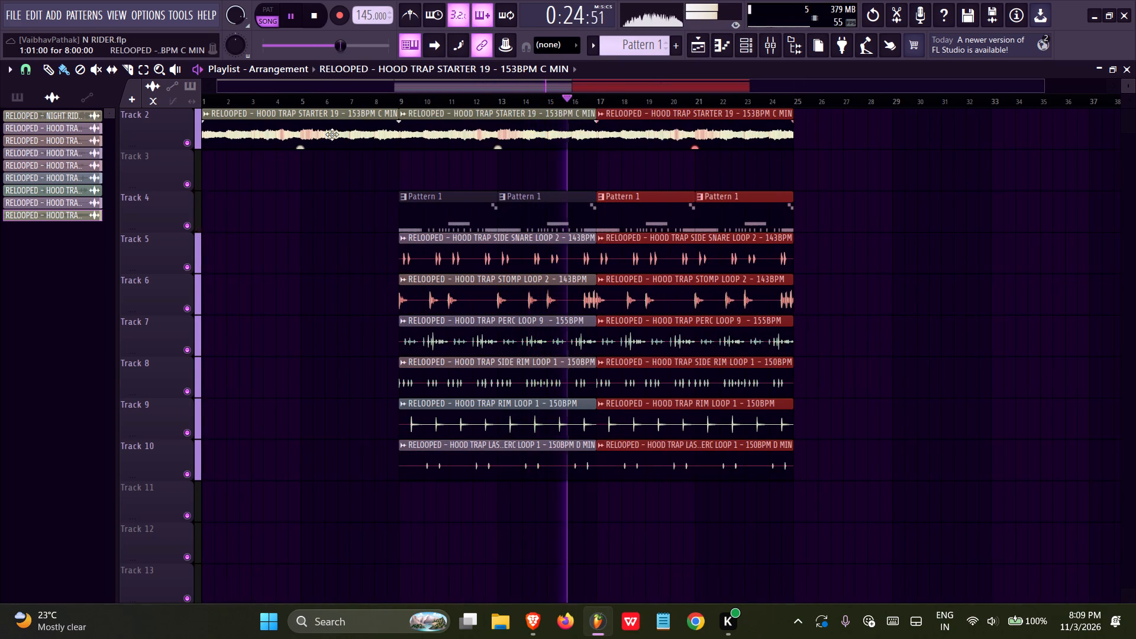
Duplicate all the clips from bars 9 to 25 on tracks 2 to 10 to bar 25, and save the project.
{"action": "double_click", "coordinate": [332, 134]}
{"action": "right_click", "coordinate": [475, 164]}
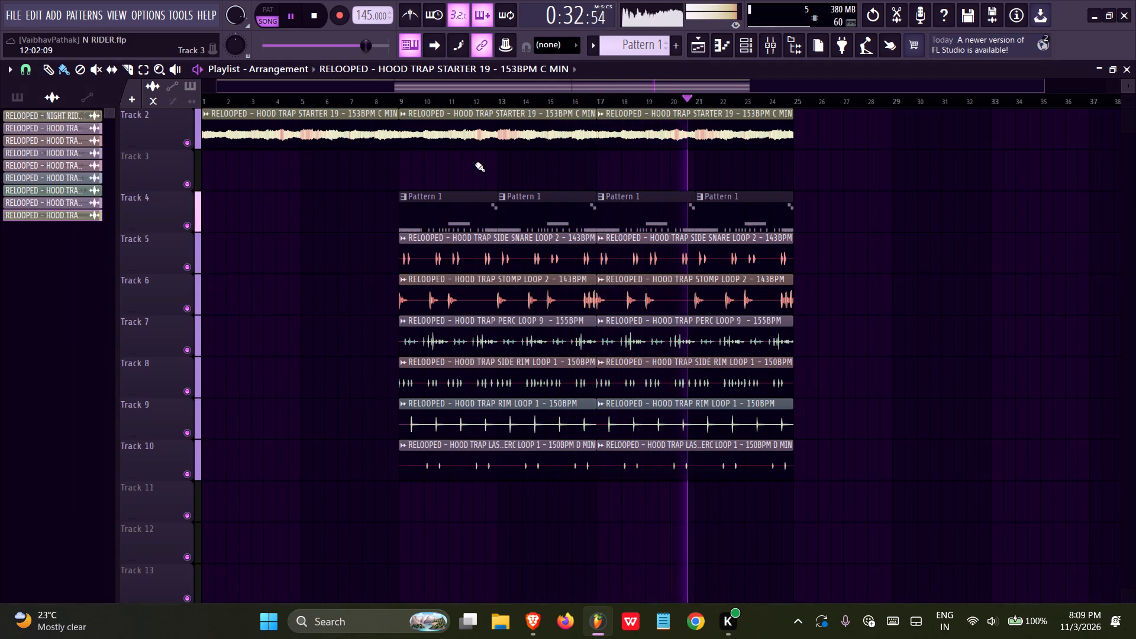
{"action": "left_click_drag", "start_coordinate": [817, 133], "coordinate": [425, 492], "text": "ctrl"}
{"action": "key", "text": "ctrl+b"}
{"action": "key", "text": "ctrl+s"}
{"action": "scroll", "coordinate": [651, 437], "scroll_direction": "down", "scroll_amount": 7, "text": "ctrl"}
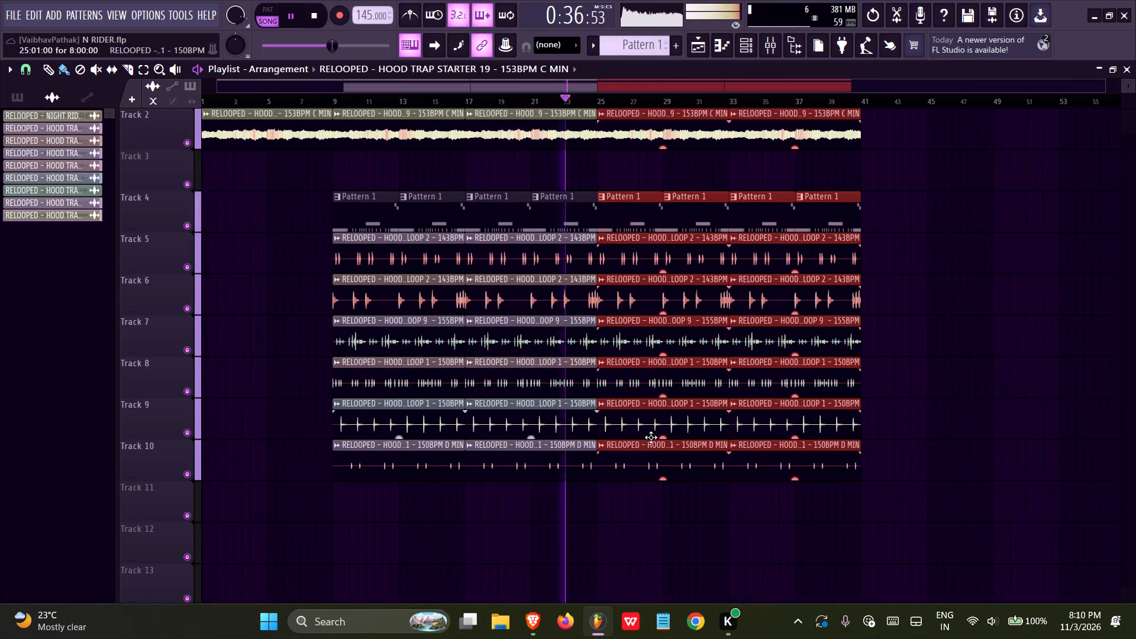
{"action": "key", "text": "ctrl+s"}
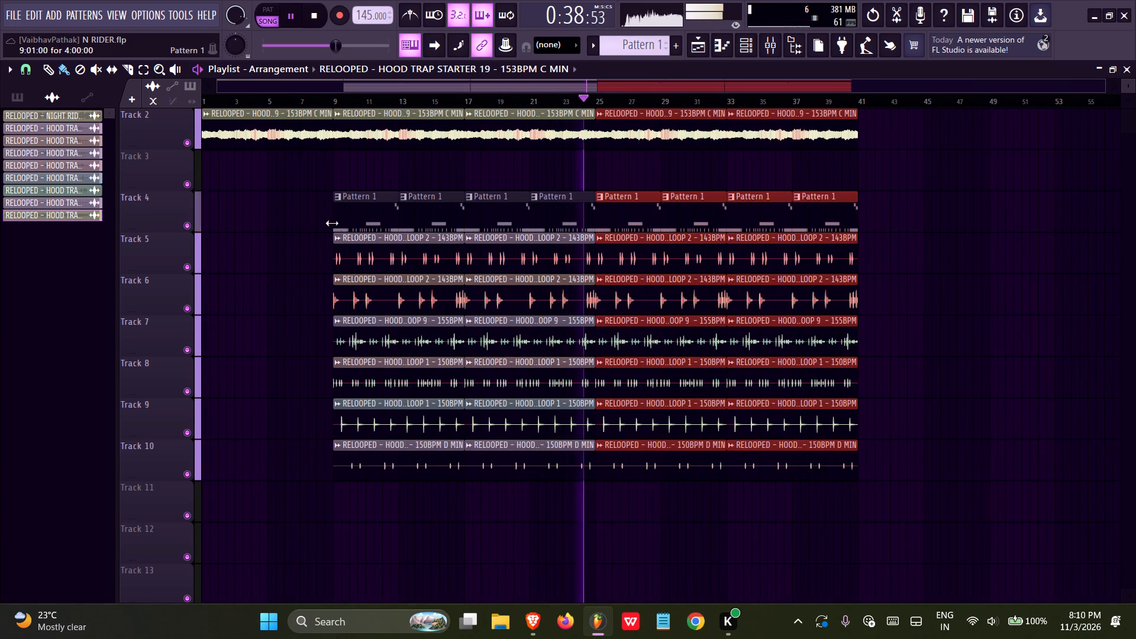
Examine Pattern 1's Hood Trap 808 13 notes in the piano roll, save the project and return to the playlist.
{"action": "double_click", "coordinate": [366, 218]}
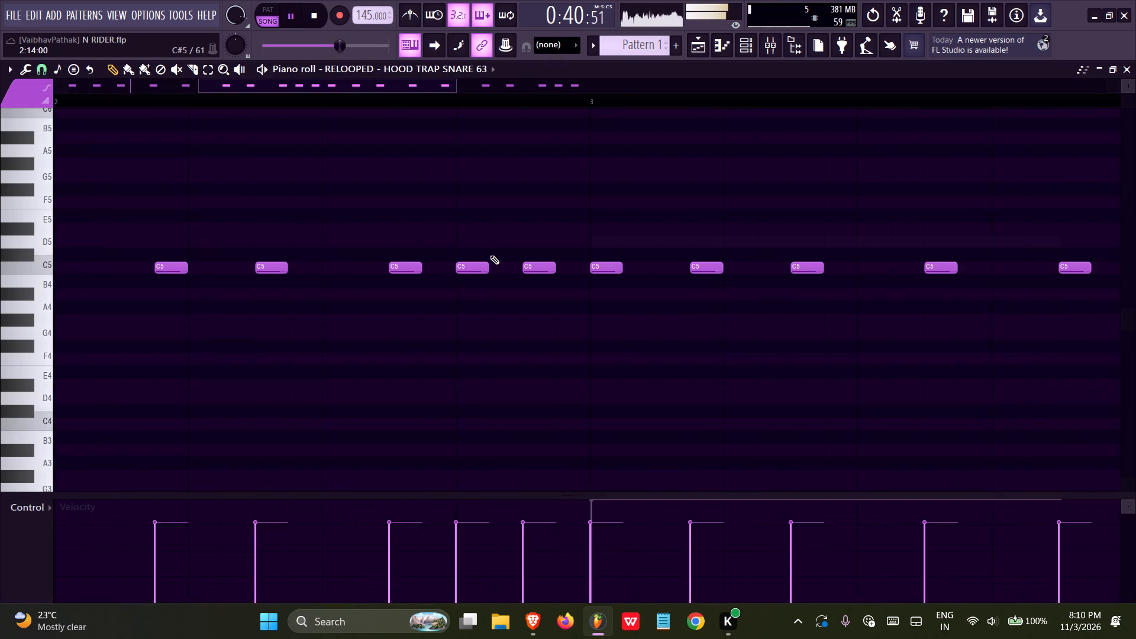
{"action": "scroll", "coordinate": [490, 255], "scroll_direction": "down", "scroll_amount": 6, "text": "ctrl"}
{"action": "left_click", "coordinate": [447, 74]}
{"action": "left_click", "coordinate": [430, 111]}
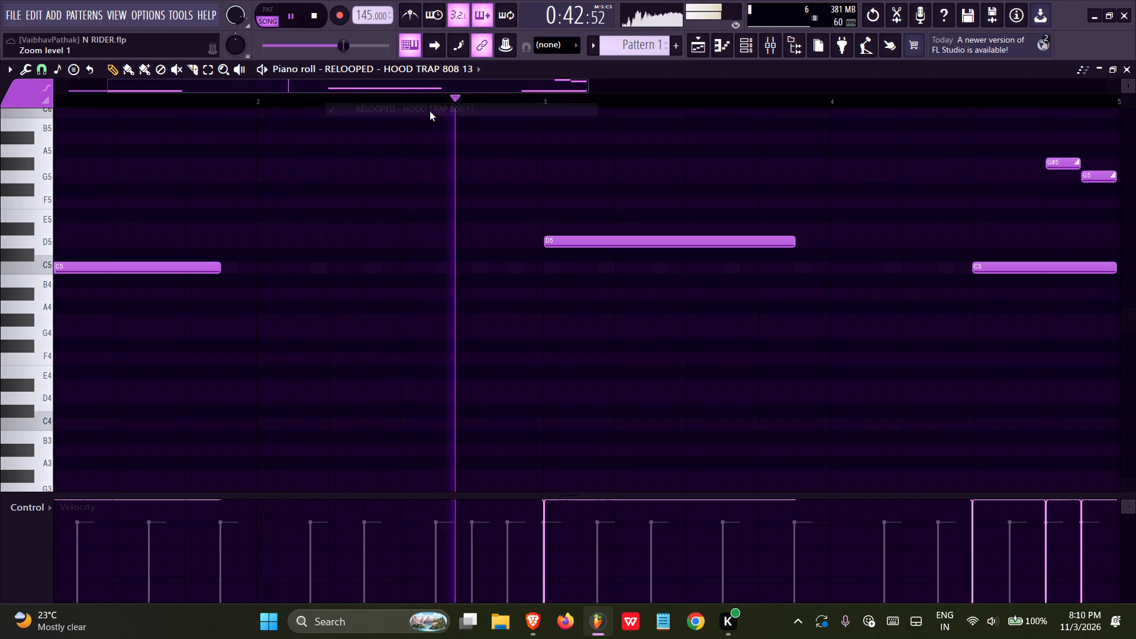
{"action": "scroll", "coordinate": [463, 248], "scroll_direction": "down", "scroll_amount": 11, "text": "ctrl"}
{"action": "key", "text": "ctrl+s"}
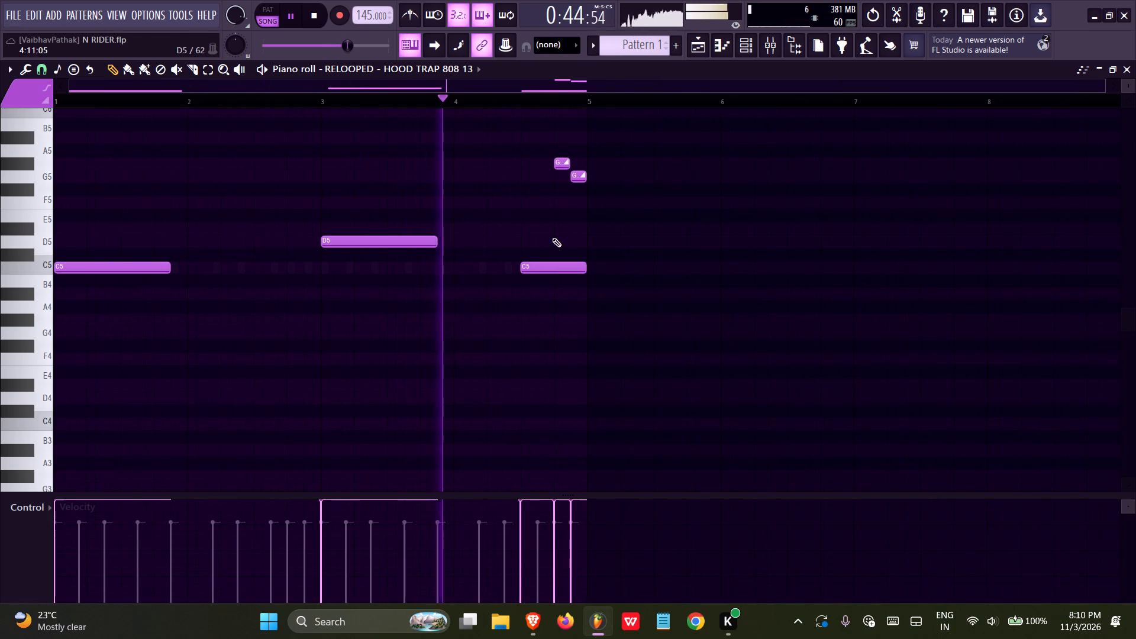
{"action": "left_click", "coordinate": [689, 50]}
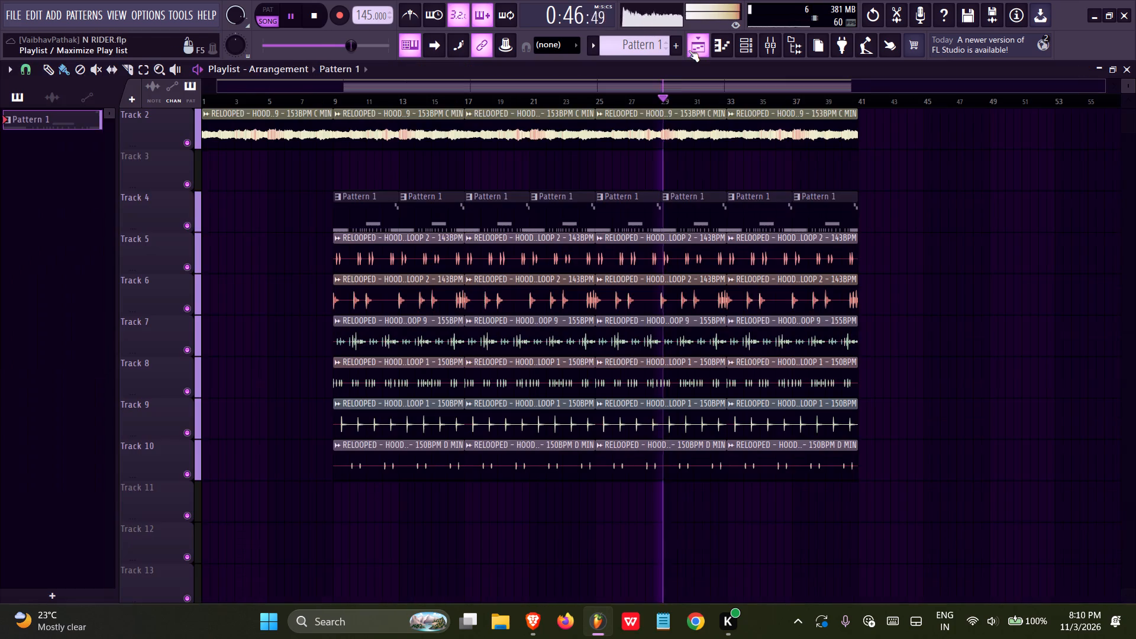
Route the Starter 19 melody to mixer track 2, stop playback and load Fruity Parametric EQ 2 in its first effect slot.
{"action": "double_click", "coordinate": [304, 135]}
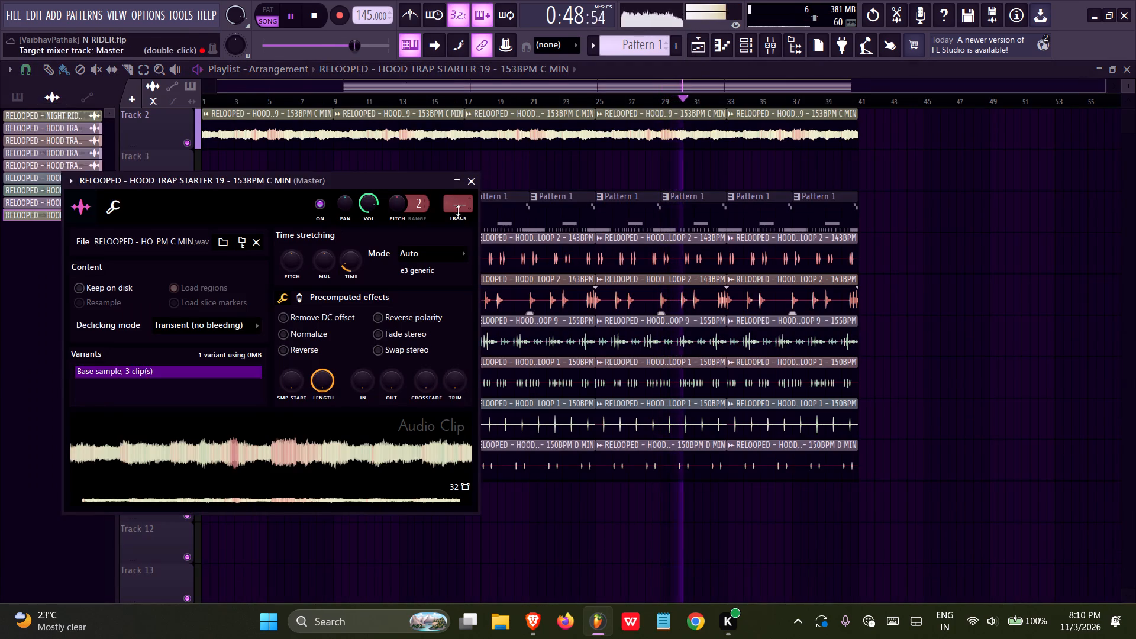
{"action": "left_click", "coordinate": [459, 221], "text": "ctrl"}
{"action": "key", "text": "space"}
{"action": "left_click", "coordinate": [110, 116]}
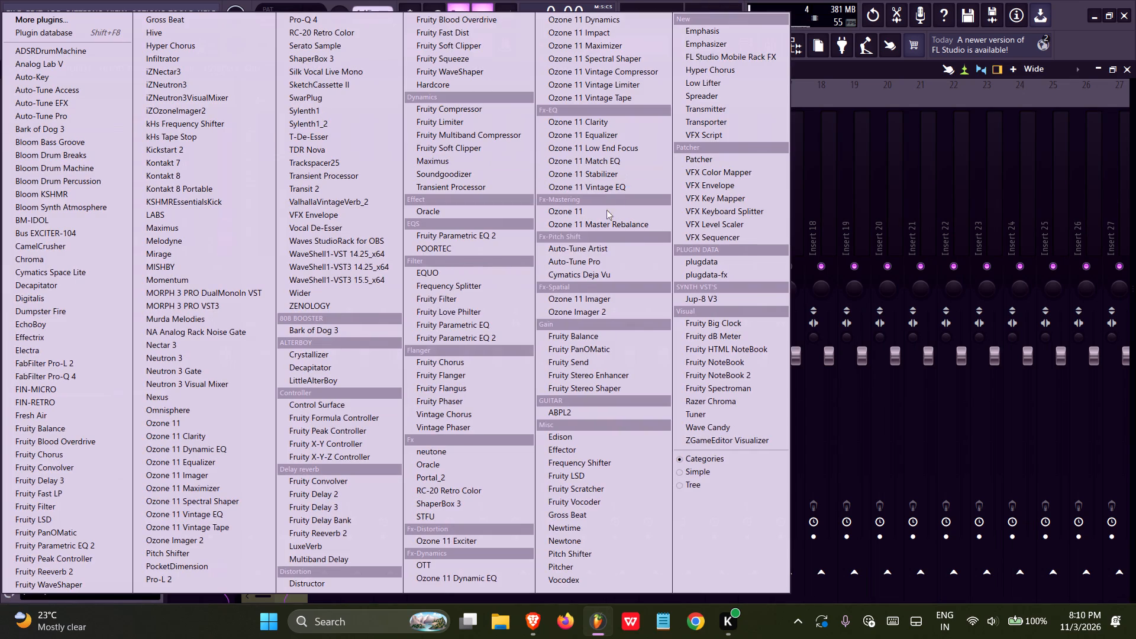
{"action": "left_click", "coordinate": [487, 336]}
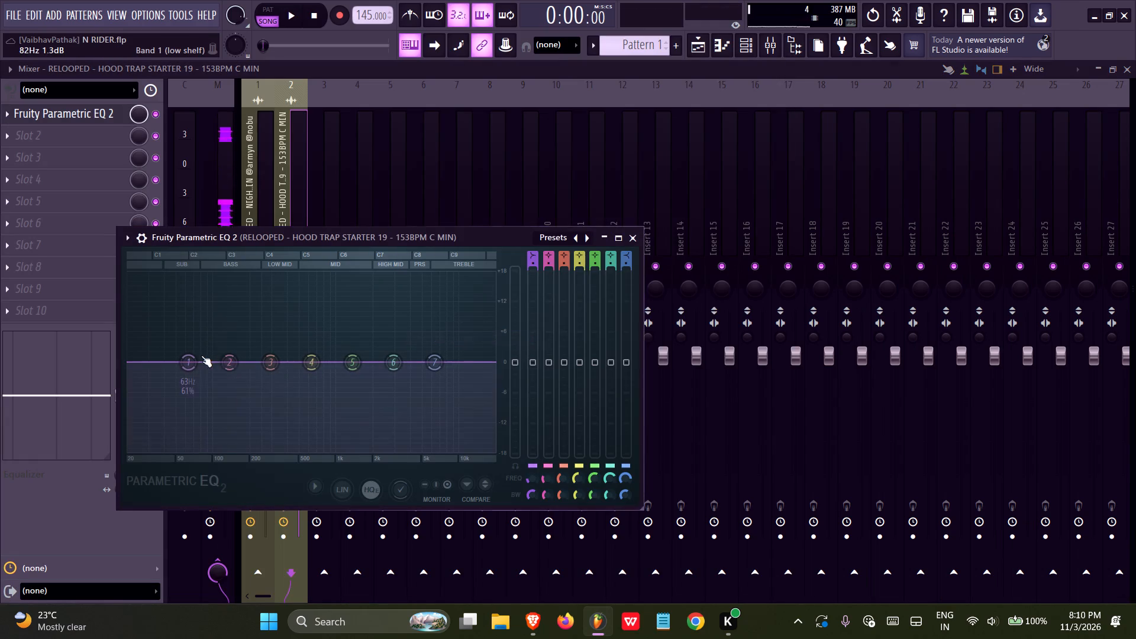
Set the melody EQ's band 1 to high pass and raise its cutoff above 200 Hz during playback.
{"action": "right_click", "coordinate": [201, 356]}
{"action": "left_click", "coordinate": [246, 408]}
{"action": "right_click", "coordinate": [197, 367]}
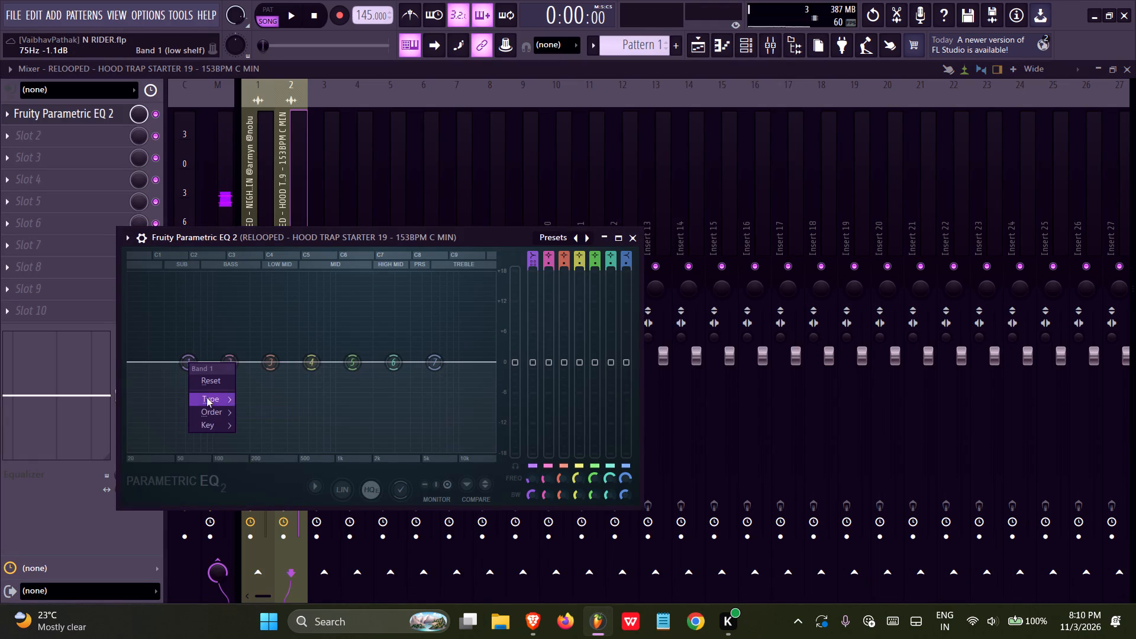
{"action": "left_click", "coordinate": [259, 437]}
{"action": "key", "text": "space"}
{"action": "left_click_drag", "start_coordinate": [191, 368], "coordinate": [357, 398]}
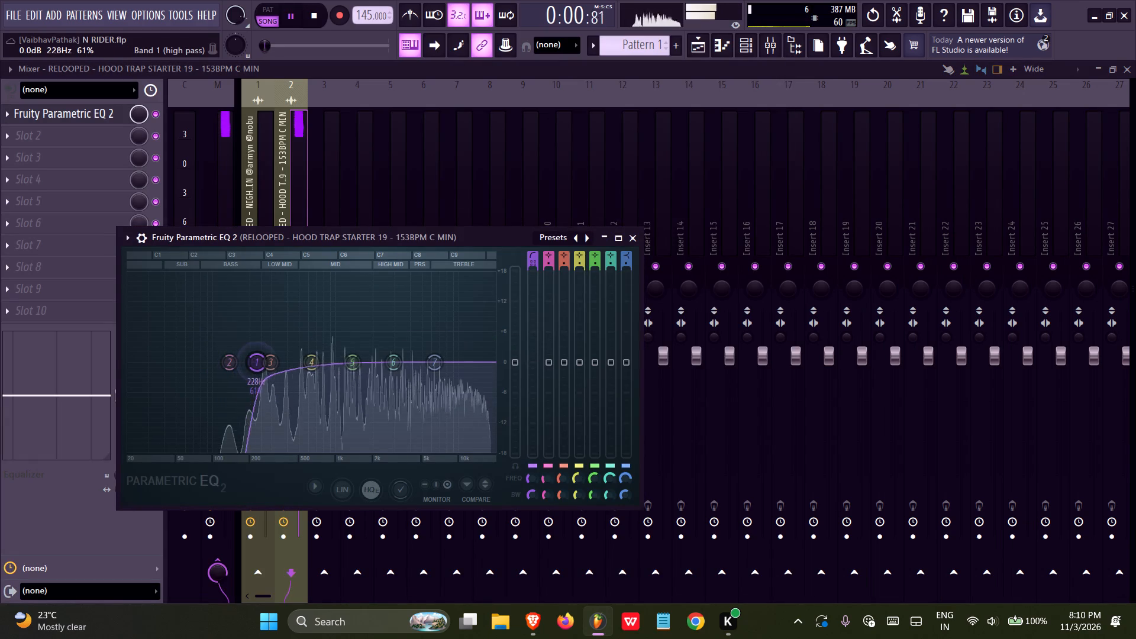
{"action": "left_click_drag", "start_coordinate": [357, 398], "coordinate": [375, 408]}
{"action": "left_click", "coordinate": [311, 72]}
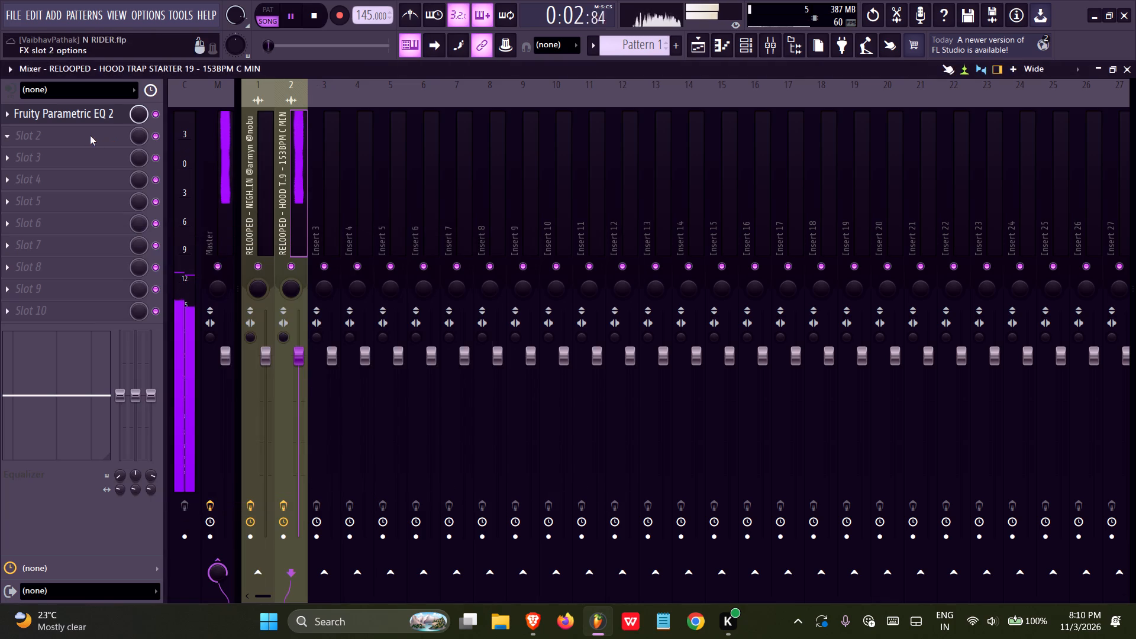
Add Fresh Air in the melody track's second effect slot with Mid Air at 29 and High Air at 28.
{"action": "left_click", "coordinate": [90, 135]}
{"action": "left_click", "coordinate": [59, 413]}
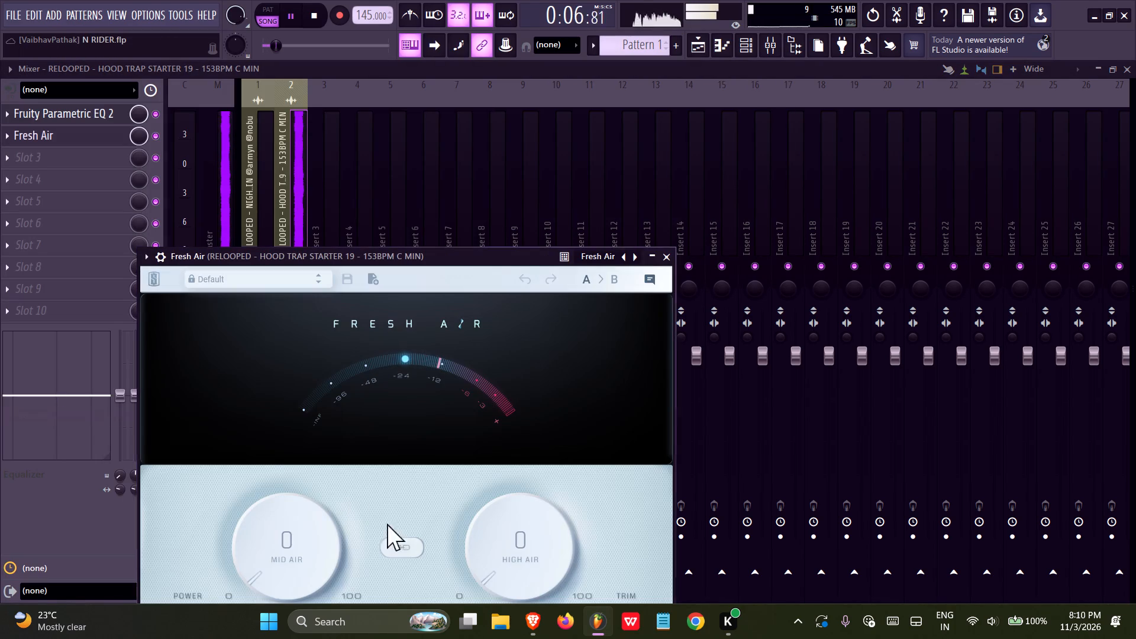
{"action": "left_click", "coordinate": [398, 552]}
{"action": "left_click_drag", "start_coordinate": [315, 548], "coordinate": [307, 454]}
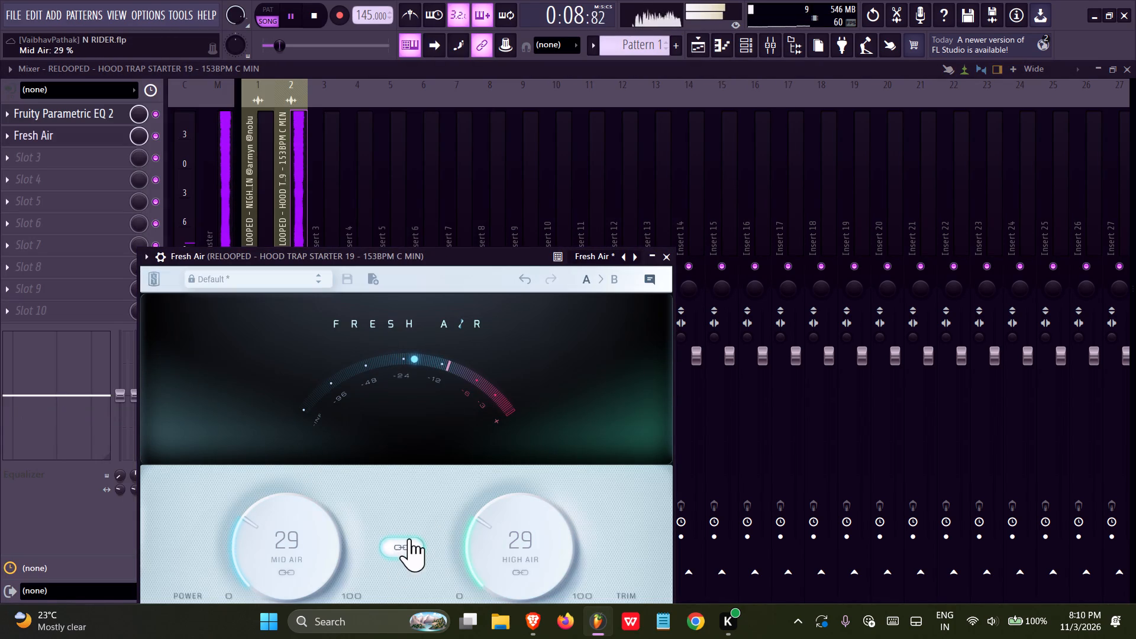
{"action": "left_click", "coordinate": [409, 539]}
{"action": "left_click_drag", "start_coordinate": [518, 524], "coordinate": [501, 512]}
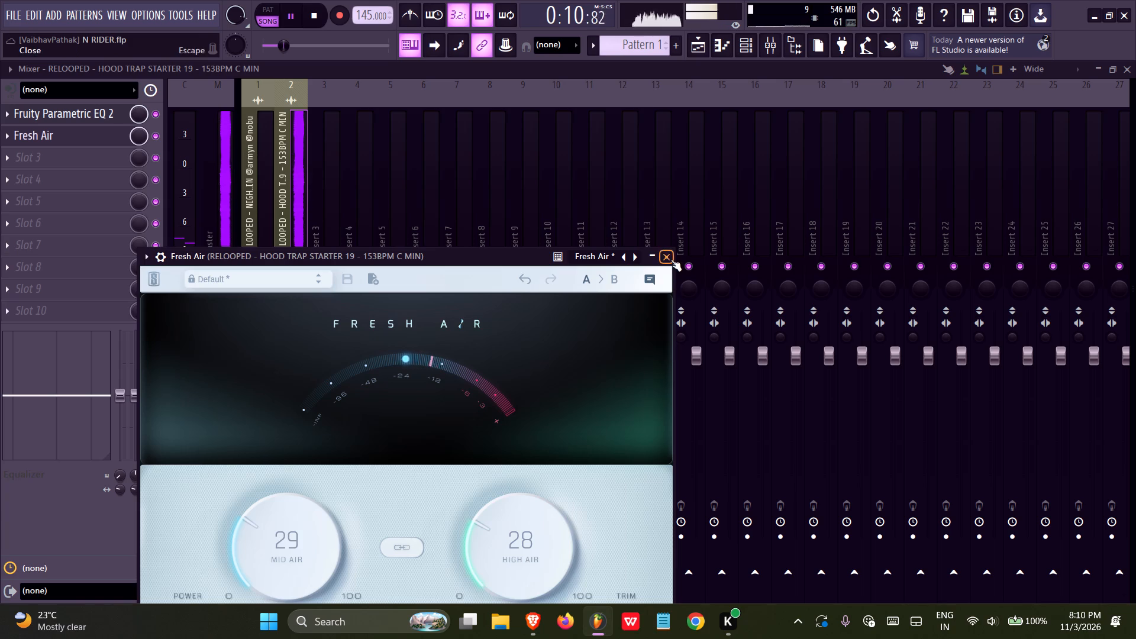
{"action": "left_click", "coordinate": [671, 260]}
{"action": "left_click", "coordinate": [702, 54]}
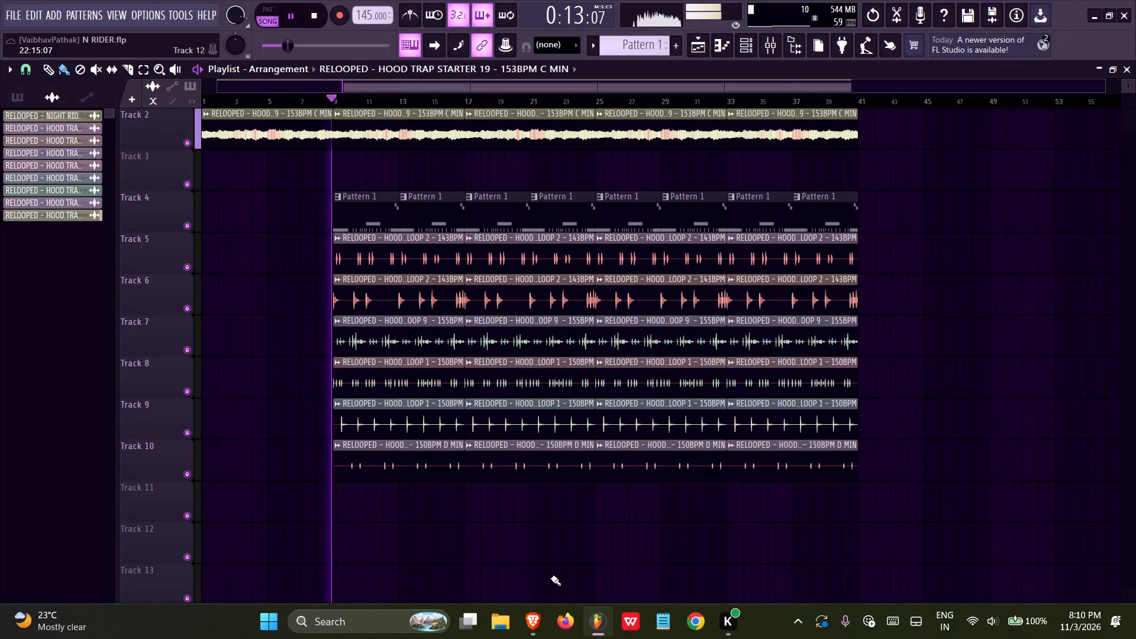
Switch to Brave to check the hood trap tutorial and the Vijay DK HOOD TRAP video, and return to FL Studio.
{"action": "left_click", "coordinate": [531, 619]}
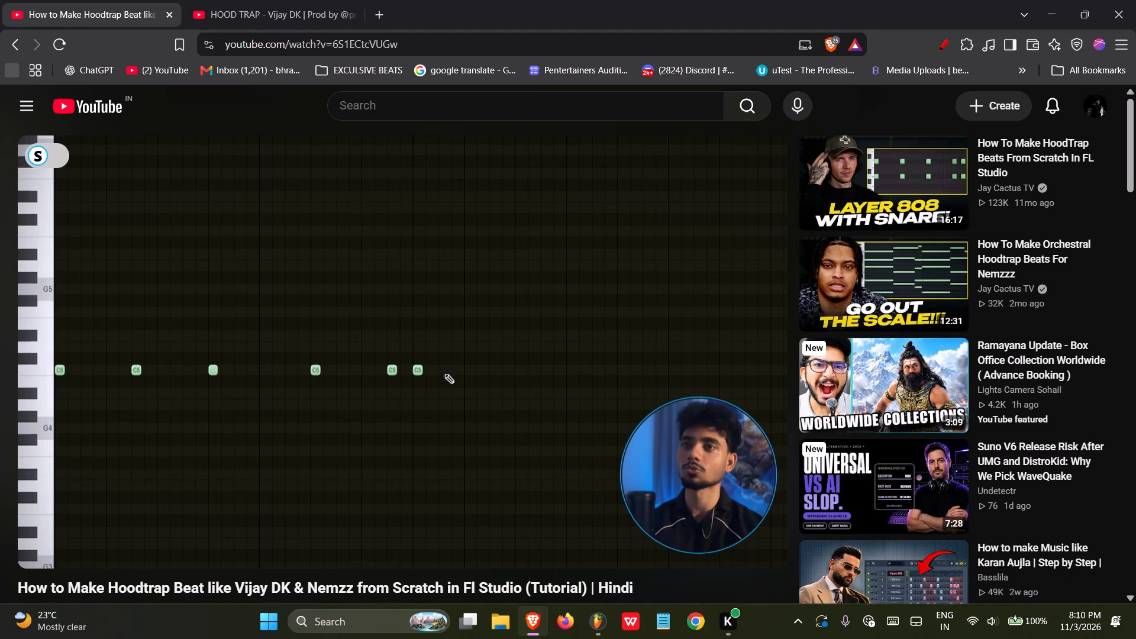
{"action": "left_click", "coordinate": [266, 0]}
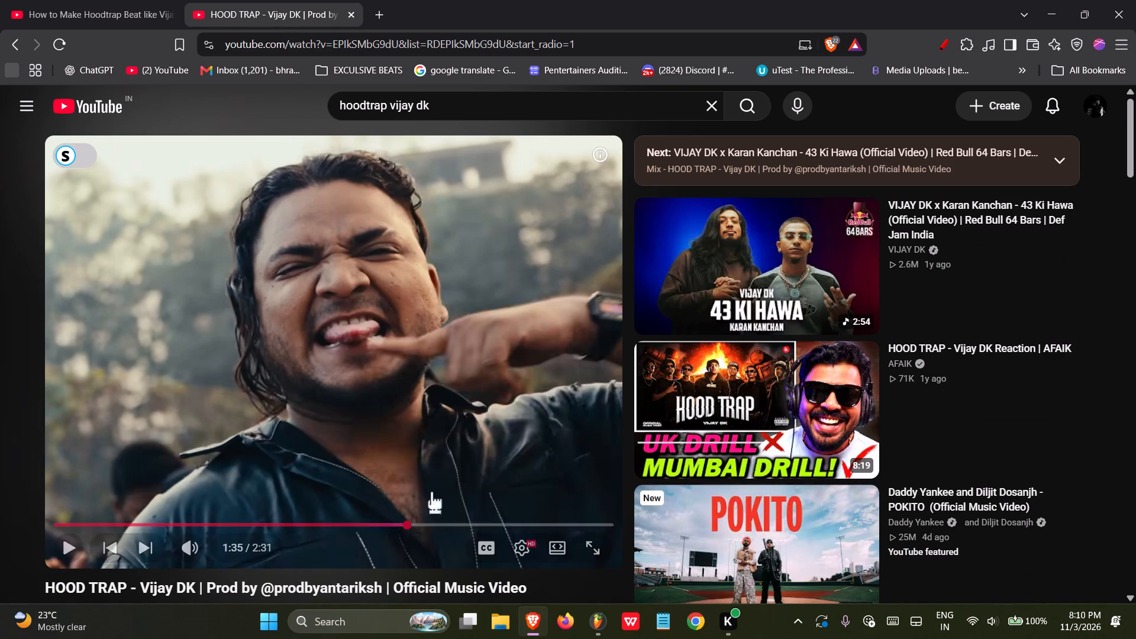
{"action": "left_click", "coordinate": [595, 621]}
Save the project with the arrangement playing.
{"action": "scroll", "coordinate": [327, 391], "scroll_direction": "up", "scroll_amount": 3, "text": "ctrl"}
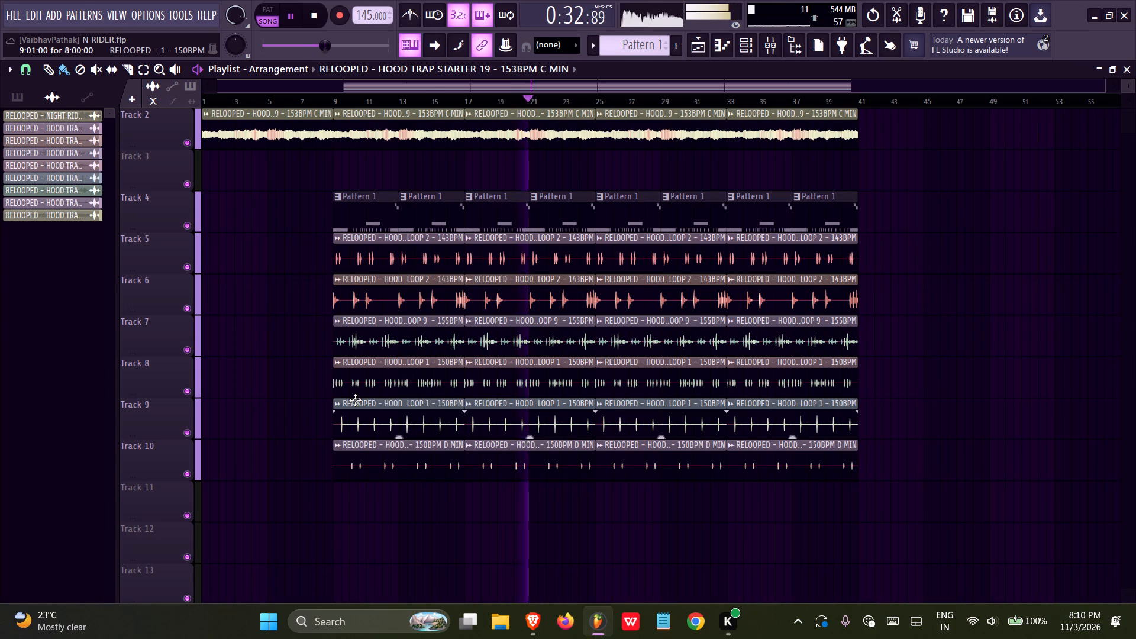
{"action": "scroll", "coordinate": [355, 400], "scroll_direction": "up", "scroll_amount": 3, "text": "ctrl"}
{"action": "key", "text": "ctrl+s"}
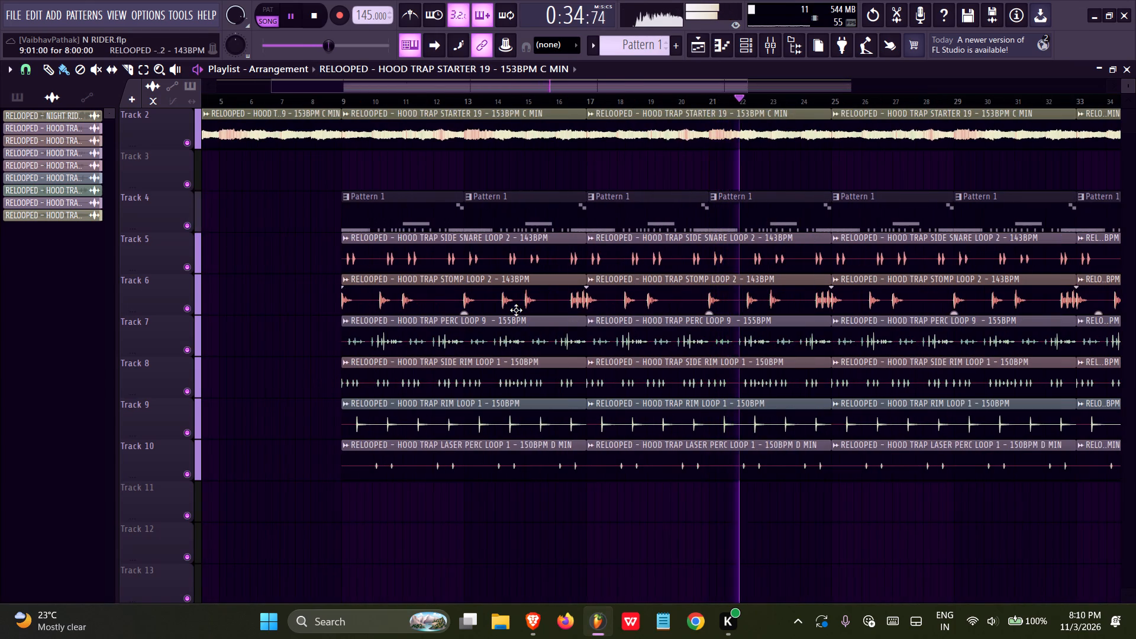
{"action": "scroll", "coordinate": [531, 318], "scroll_direction": "down", "scroll_amount": 6, "text": "ctrl"}
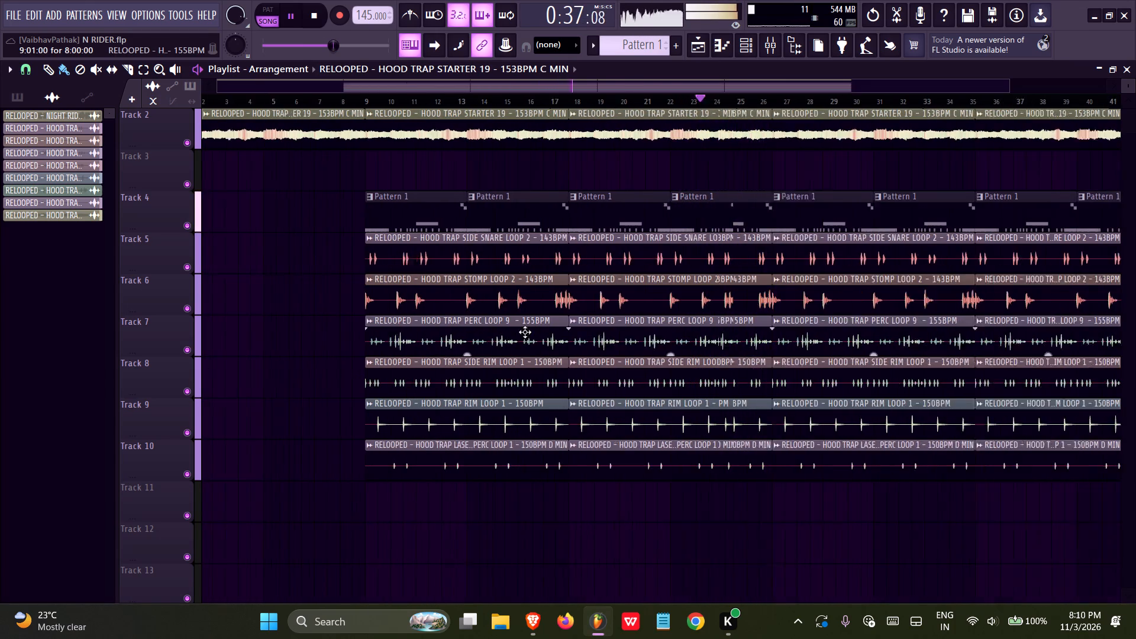
Save the project while the arrangement plays, with the whole arrangement in view.
{"action": "key", "text": "ctrl+s"}
{"action": "right_click", "coordinate": [315, 299]}
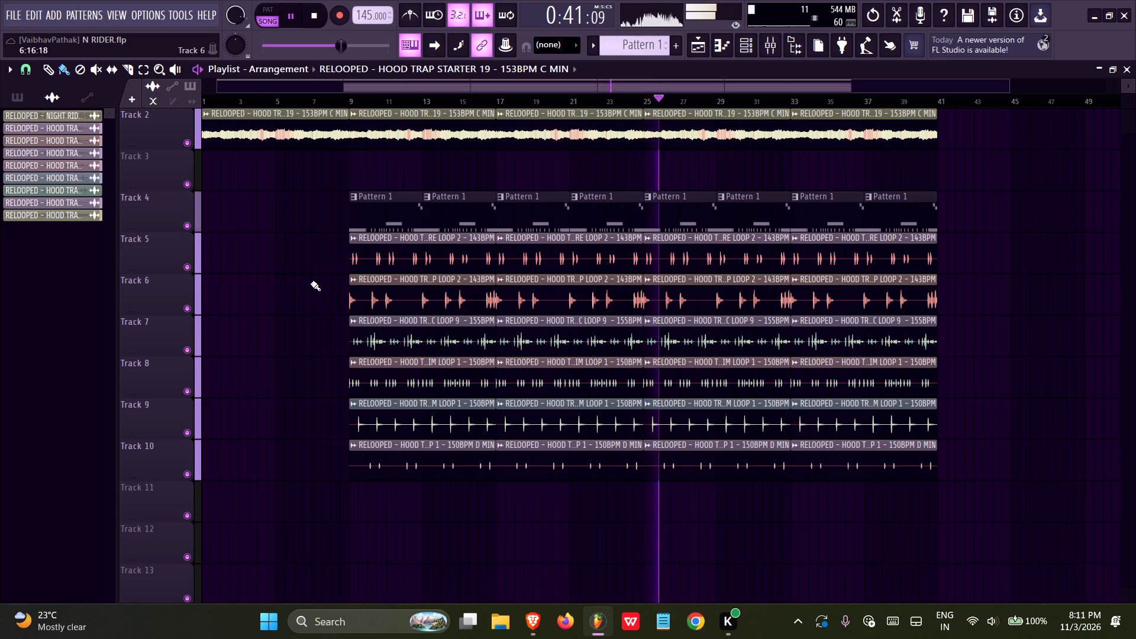
{"action": "key", "text": "ctrl+s"}
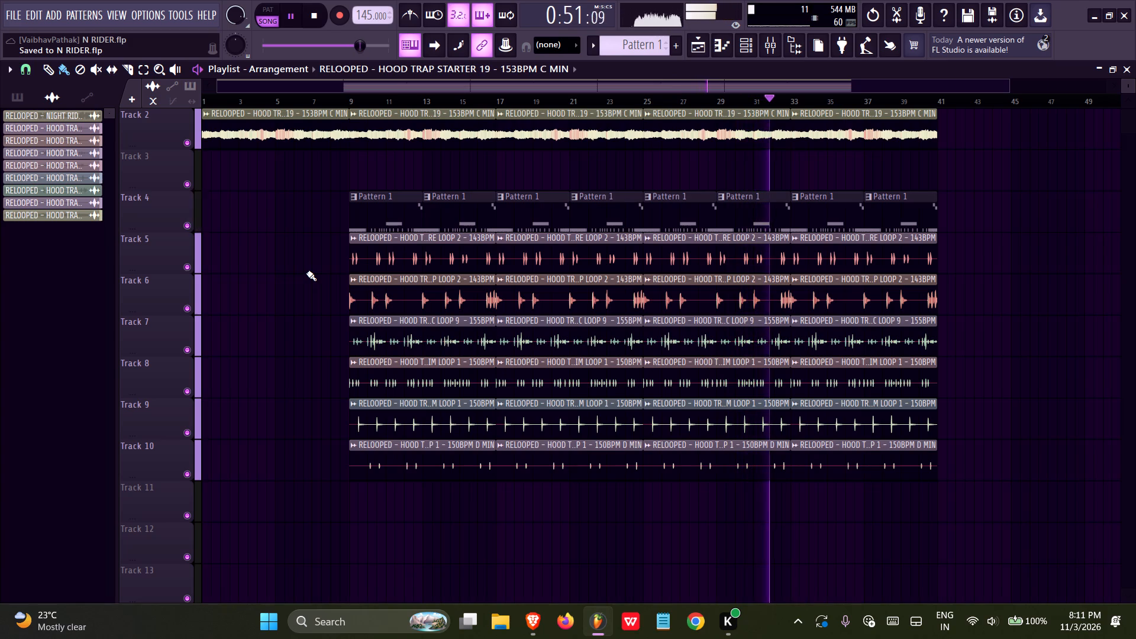
Rename Pattern 1 on Track 4 as DRUMS.
{"action": "right_click", "coordinate": [473, 169]}
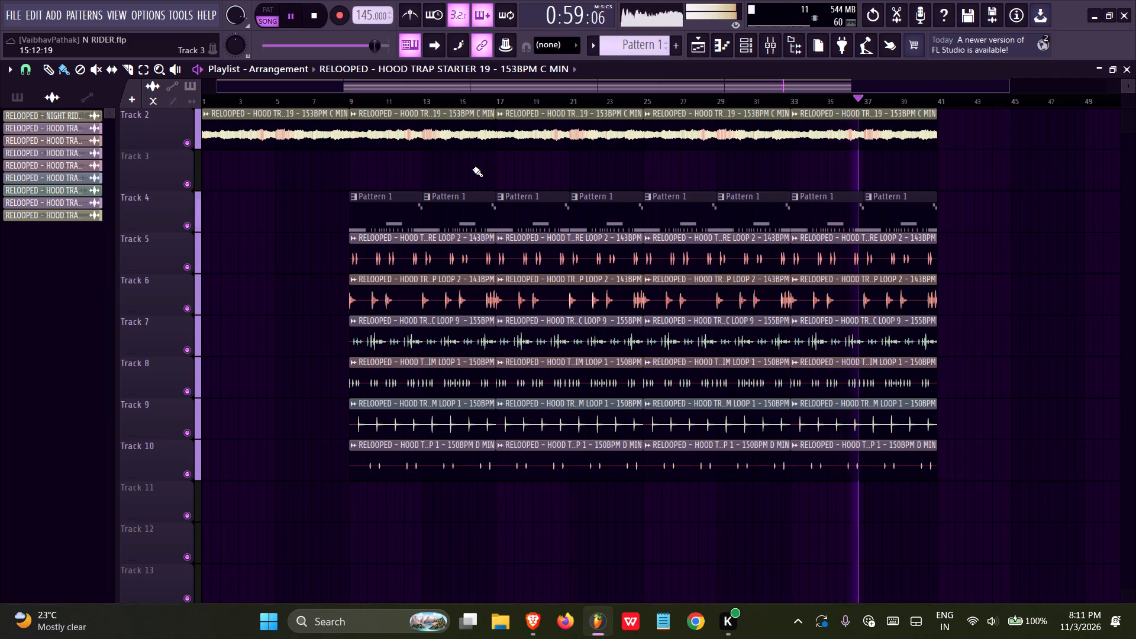
{"action": "left_click", "coordinate": [351, 195]}
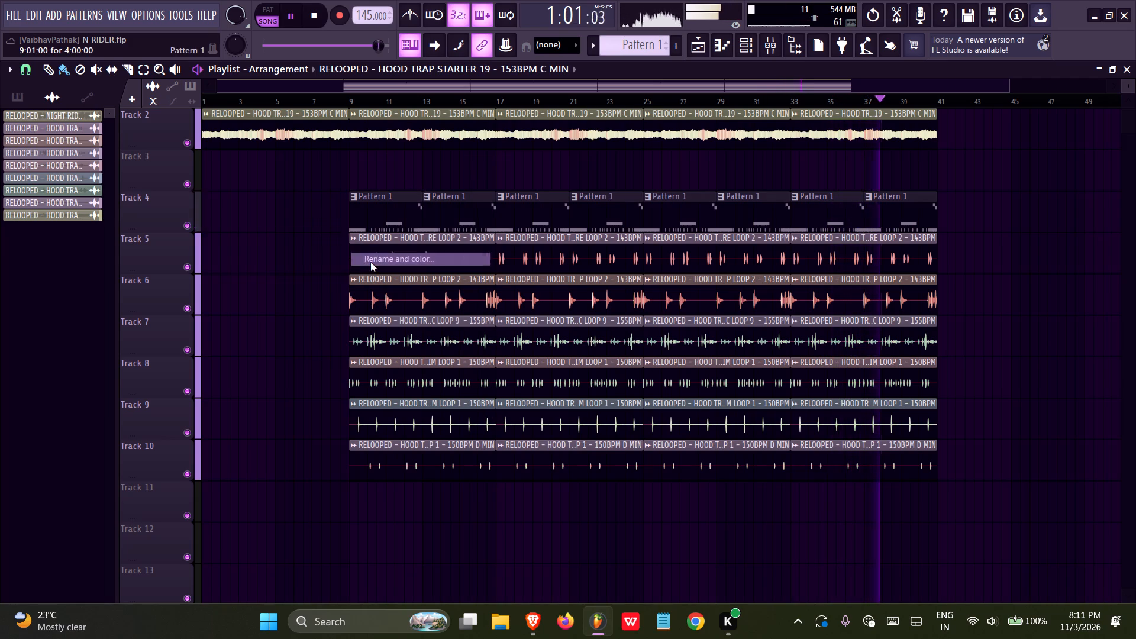
{"action": "type", "text": "DR"}
{"action": "type", "text": "IU"}
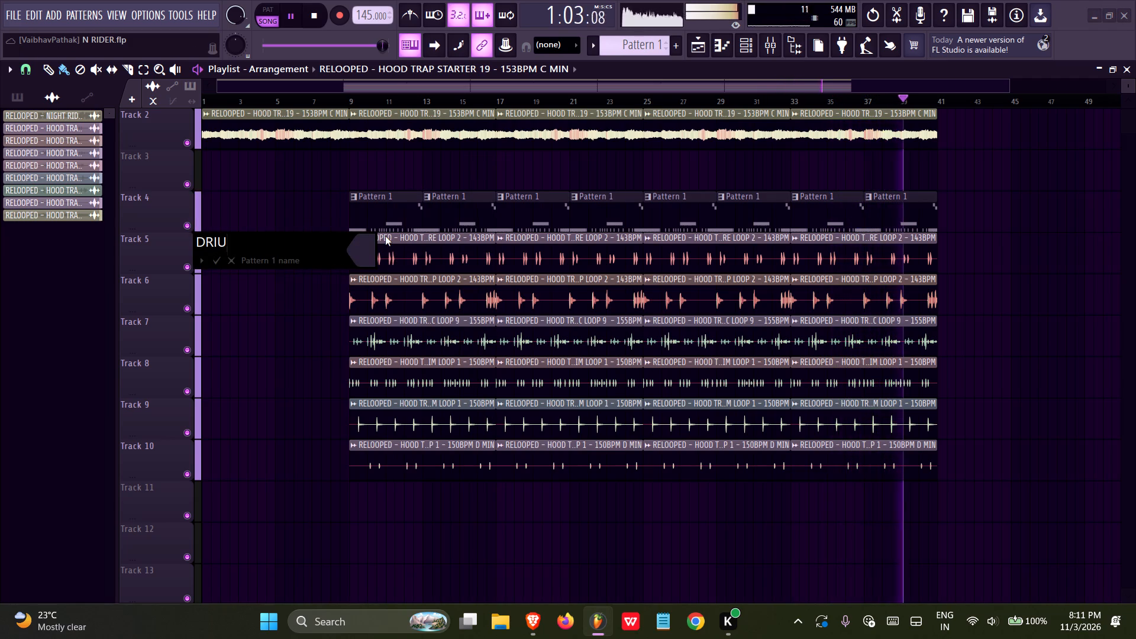
{"action": "key", "text": "BackSpace"}
{"action": "key", "text": "BackSpace"}
{"action": "type", "text": "UMS"}
{"action": "key", "text": "Return"}
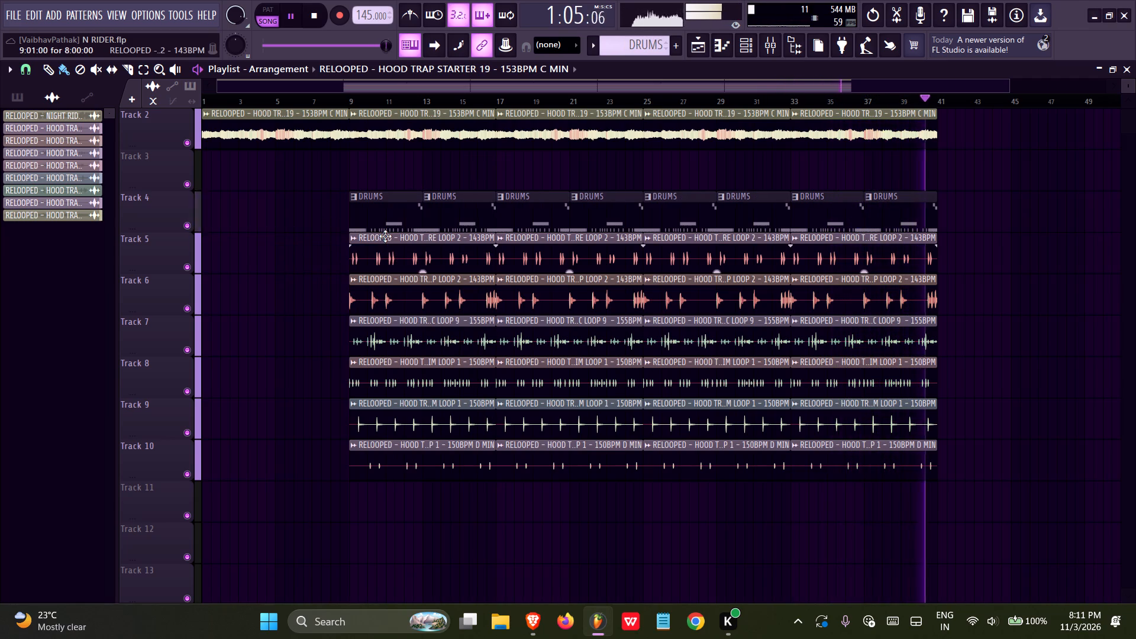
Restart the arrangement's playback from the beginning and save the project.
{"action": "scroll", "coordinate": [621, 175], "scroll_direction": "down", "scroll_amount": 6, "text": "ctrl"}
{"action": "key", "text": "ctrl+s"}
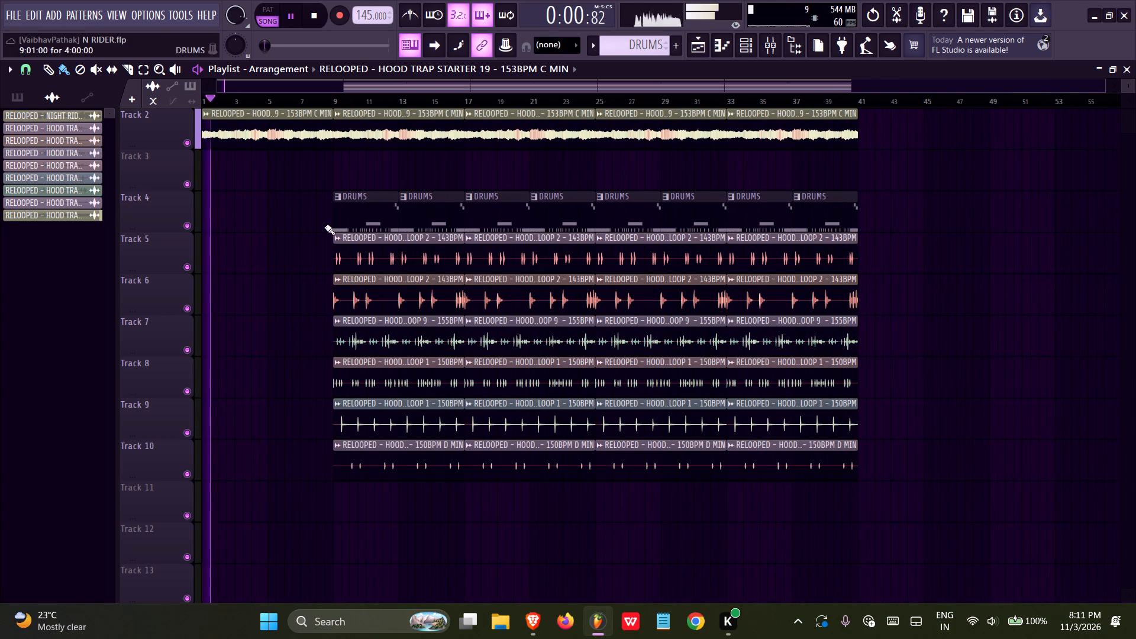
{"action": "key", "text": "space"}
{"action": "key", "text": "space"}
{"action": "key", "text": "ctrl+s"}
Switch to Simplenote, delete all four lyric lines from the top note and hide the notes list.
{"action": "left_click", "coordinate": [536, 606]}
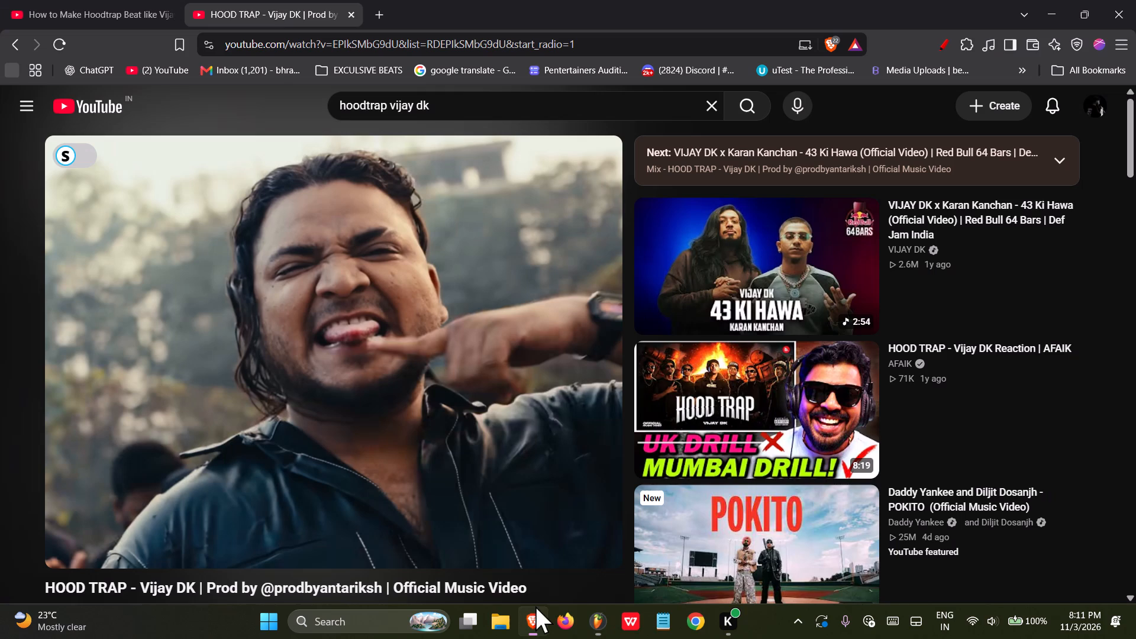
{"action": "left_click", "coordinate": [592, 612]}
{"action": "left_click", "coordinate": [406, 621]}
{"action": "left_click", "coordinate": [394, 150]}
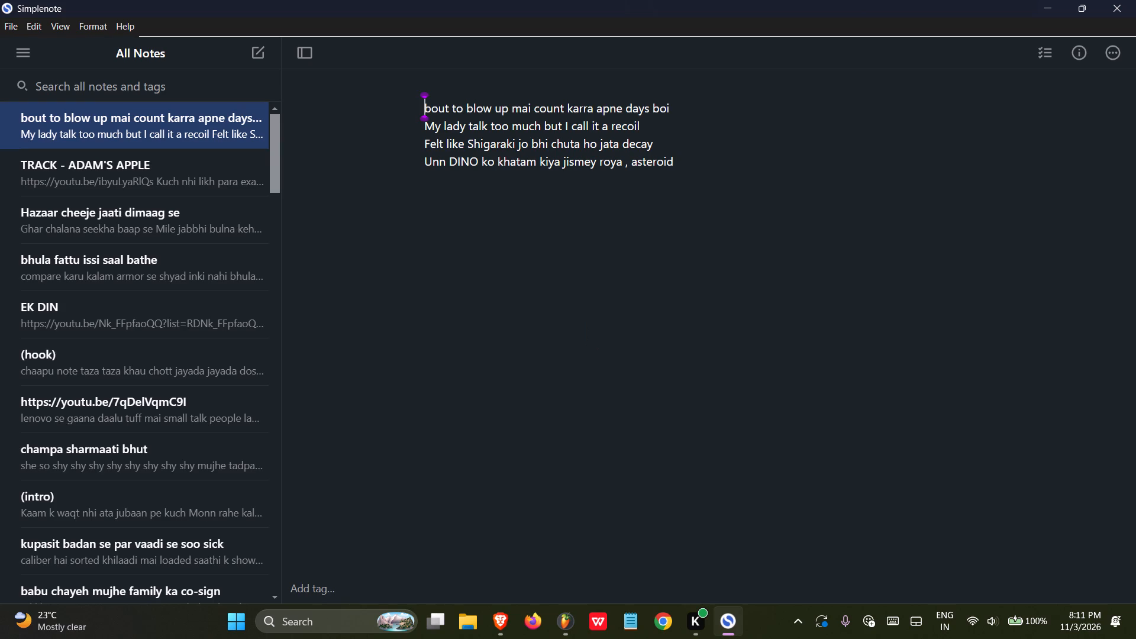
{"action": "left_click_drag", "start_coordinate": [683, 169], "coordinate": [420, 106]}
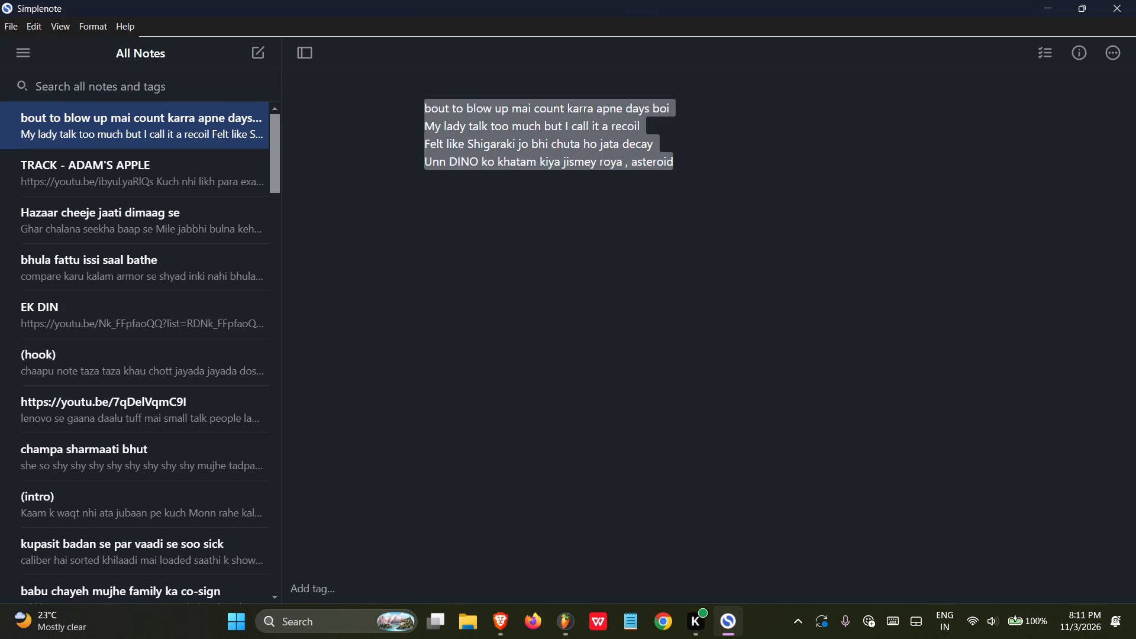
{"action": "key", "text": "BackSpace"}
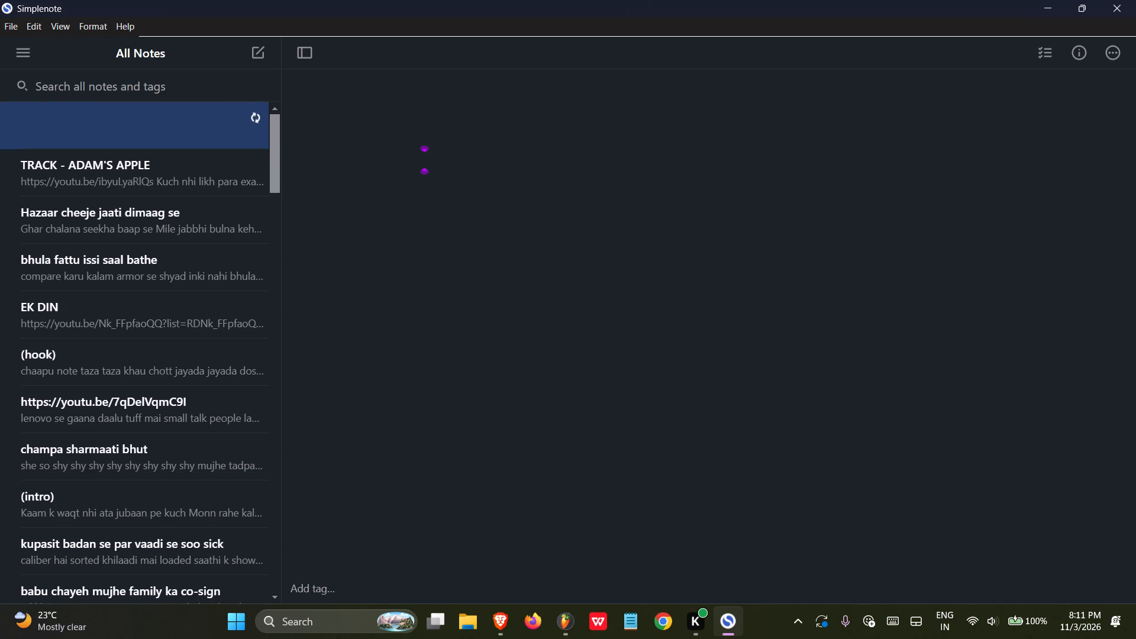
{"action": "left_click", "coordinate": [309, 48]}
{"action": "left_click", "coordinate": [380, 127]}
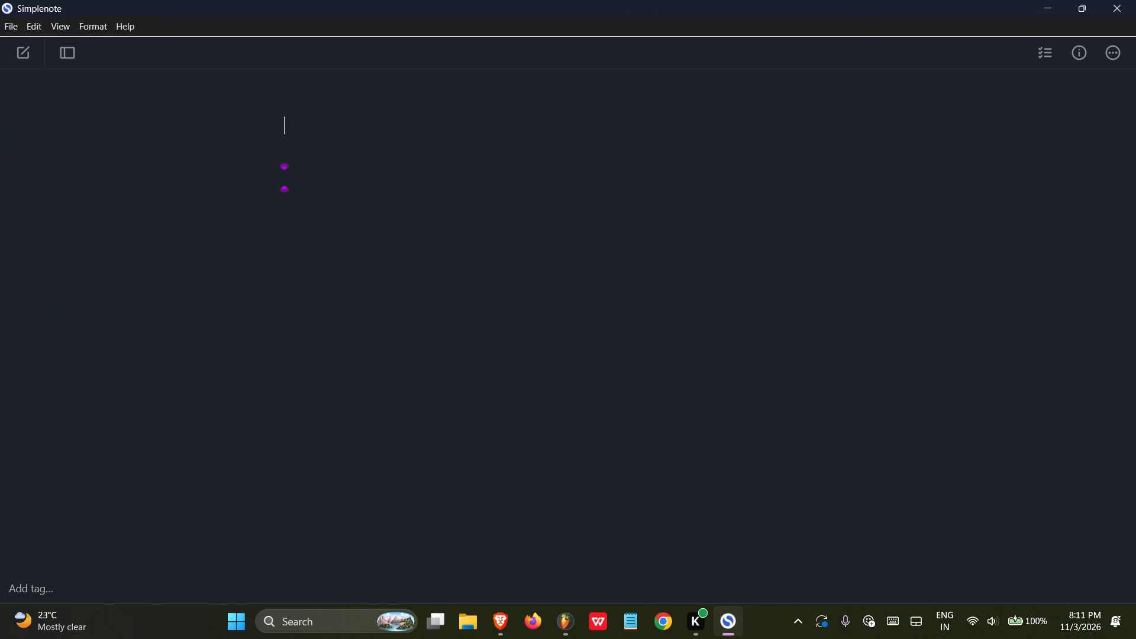
Return to FL Studio, restart playback with the file browser shown, and save the project.
{"action": "left_click", "coordinate": [561, 611]}
{"action": "key", "text": "space"}
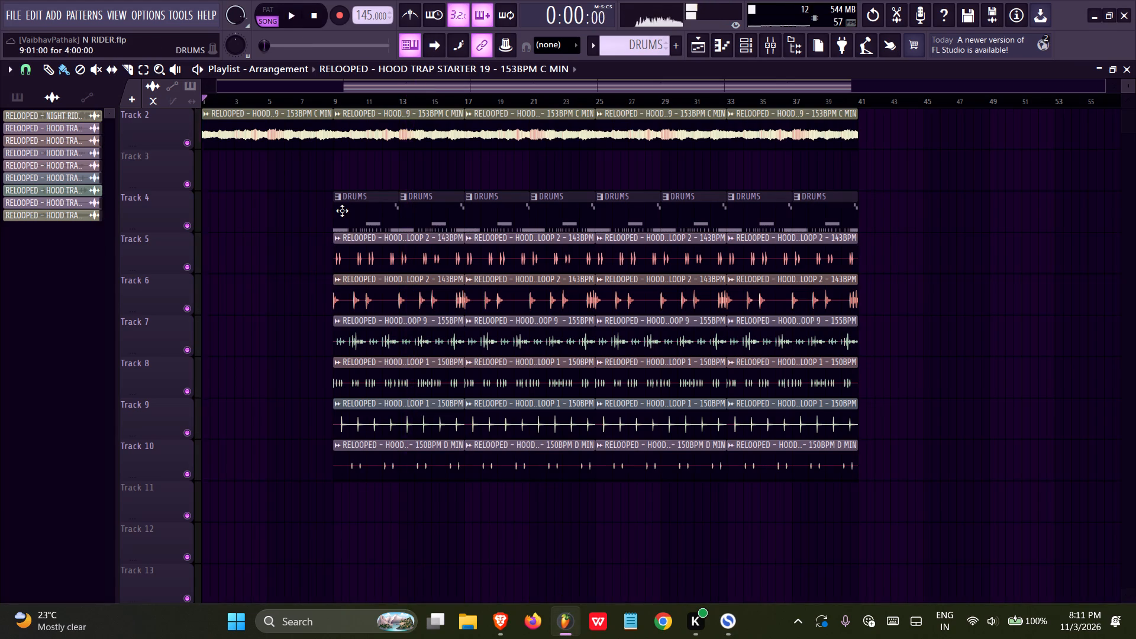
{"action": "key", "text": "space"}
{"action": "scroll", "coordinate": [279, 289], "scroll_direction": "up", "scroll_amount": 15, "text": "ctrl"}
{"action": "key", "text": "ctrl+s"}
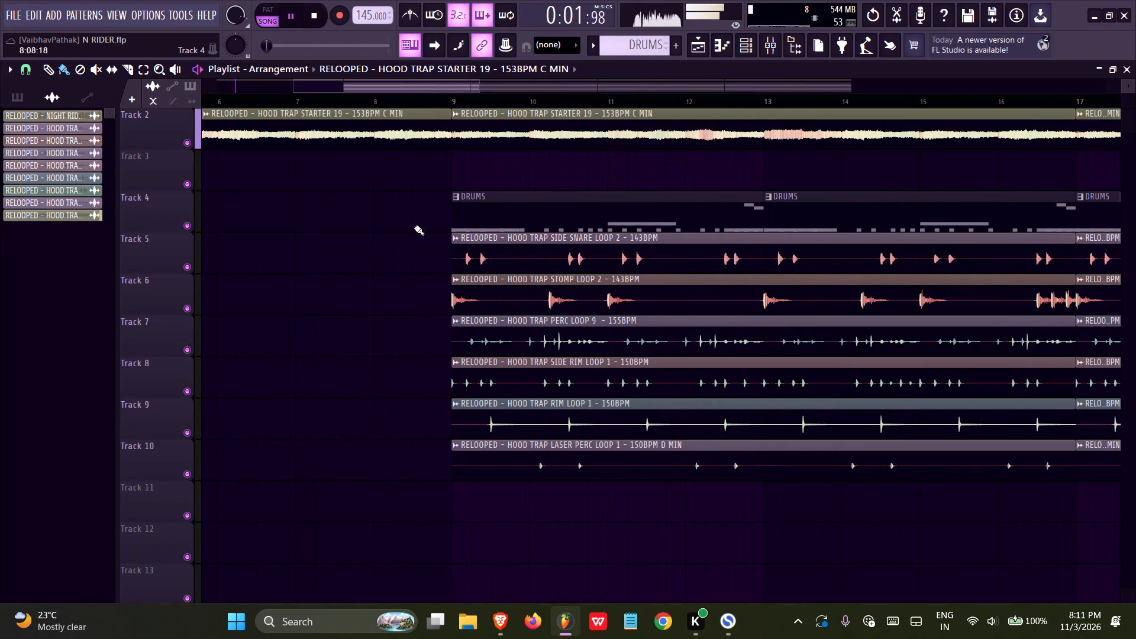
{"action": "left_click", "coordinate": [791, 41]}
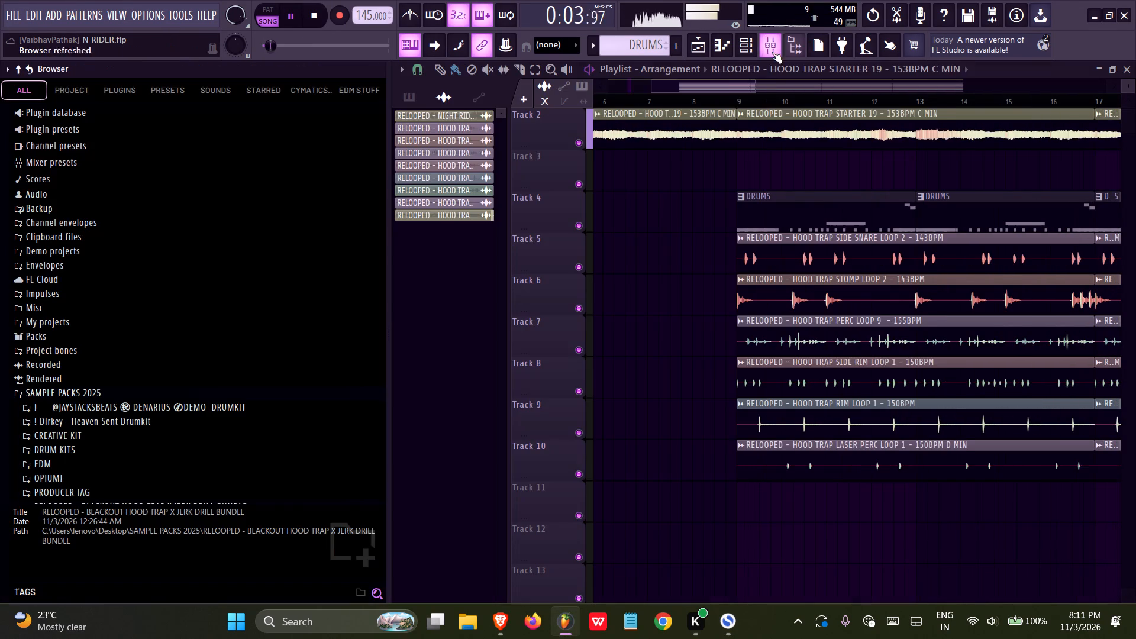
{"action": "key", "text": "s"}
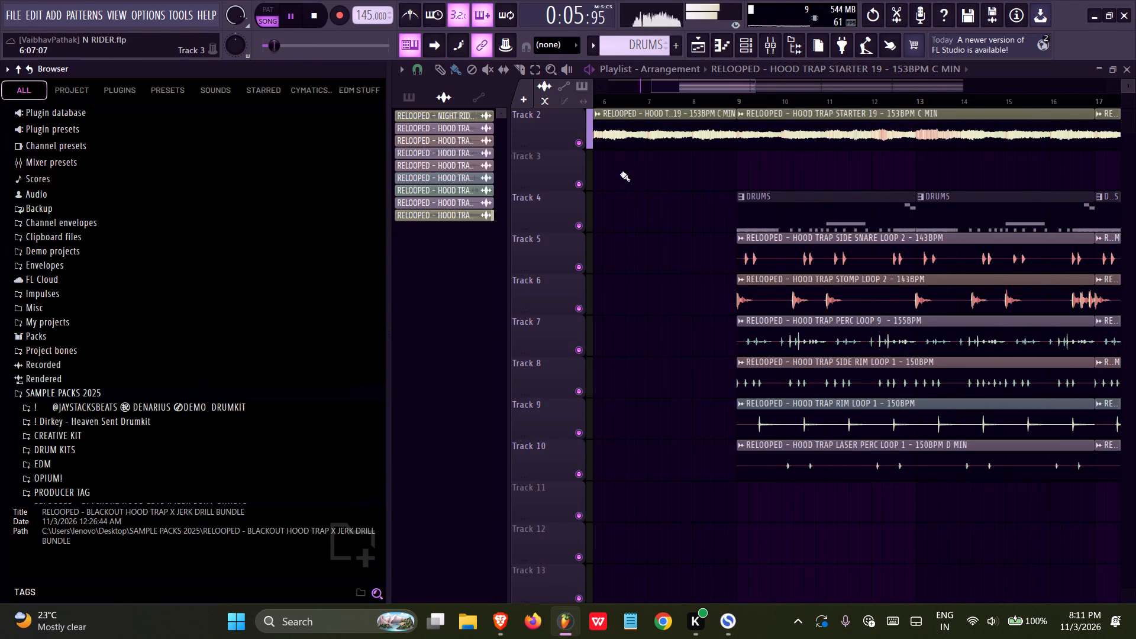
{"action": "scroll", "coordinate": [654, 213], "scroll_direction": "down", "scroll_amount": 5, "text": "ctrl"}
{"action": "key", "text": "ctrl+s"}
Examine the HOOD TRAP 808 13 channel's sampler settings and precomputed effects in the DRUMS pattern, and return to the playlist.
{"action": "double_click", "coordinate": [727, 215]}
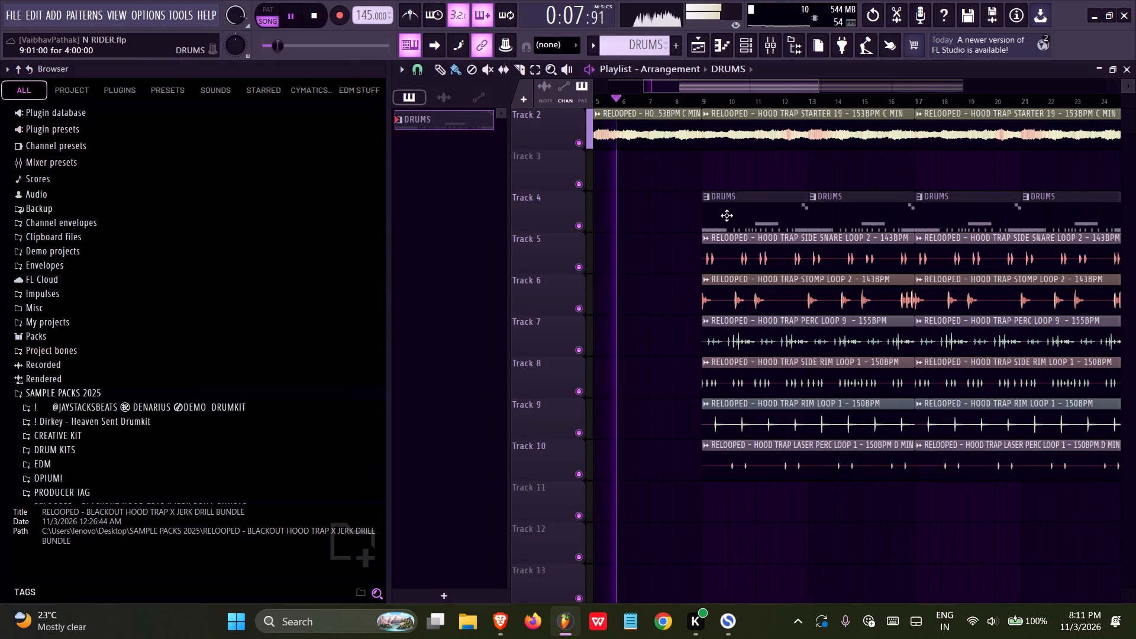
{"action": "left_click", "coordinate": [746, 50]}
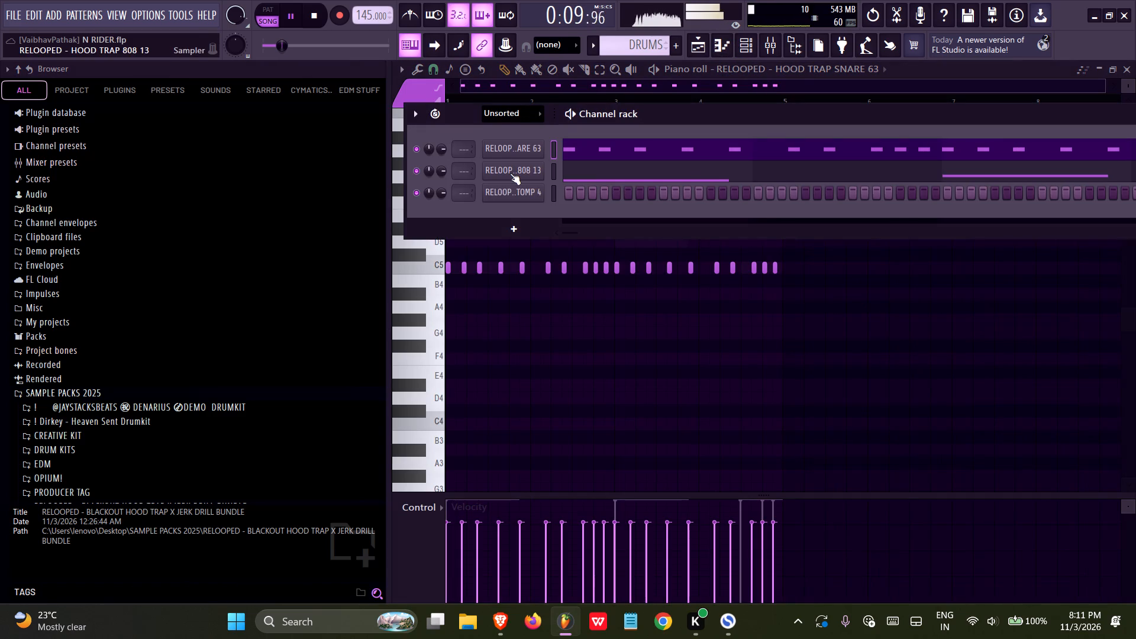
{"action": "left_click", "coordinate": [510, 173]}
{"action": "left_click", "coordinate": [554, 247]}
{"action": "left_click", "coordinate": [524, 248]}
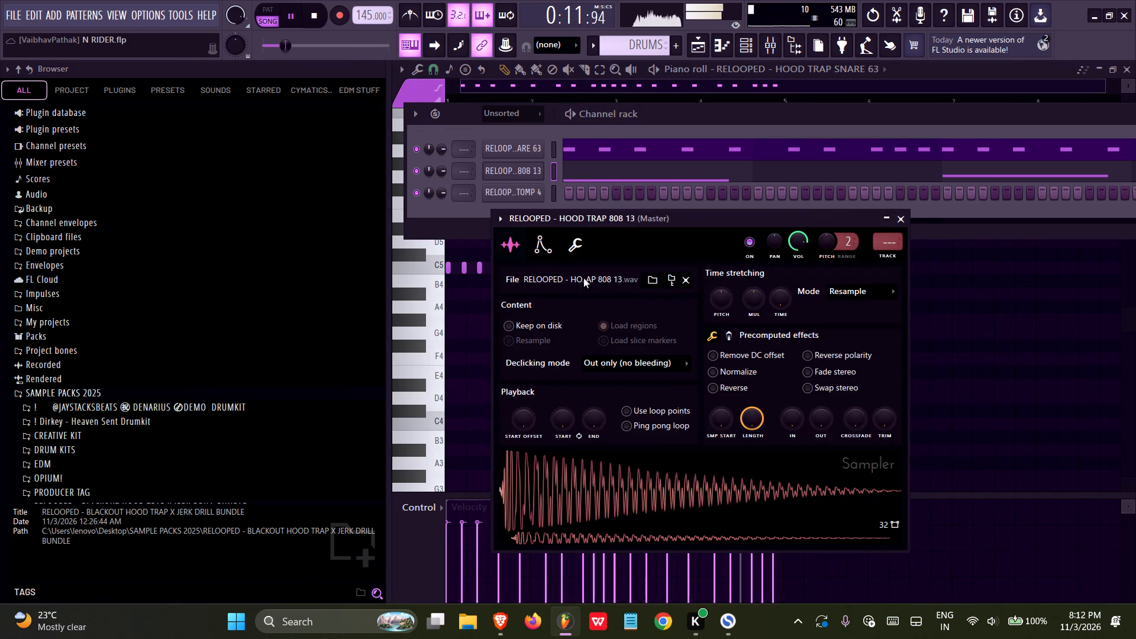
{"action": "key", "text": "space"}
{"action": "left_click", "coordinate": [730, 339]}
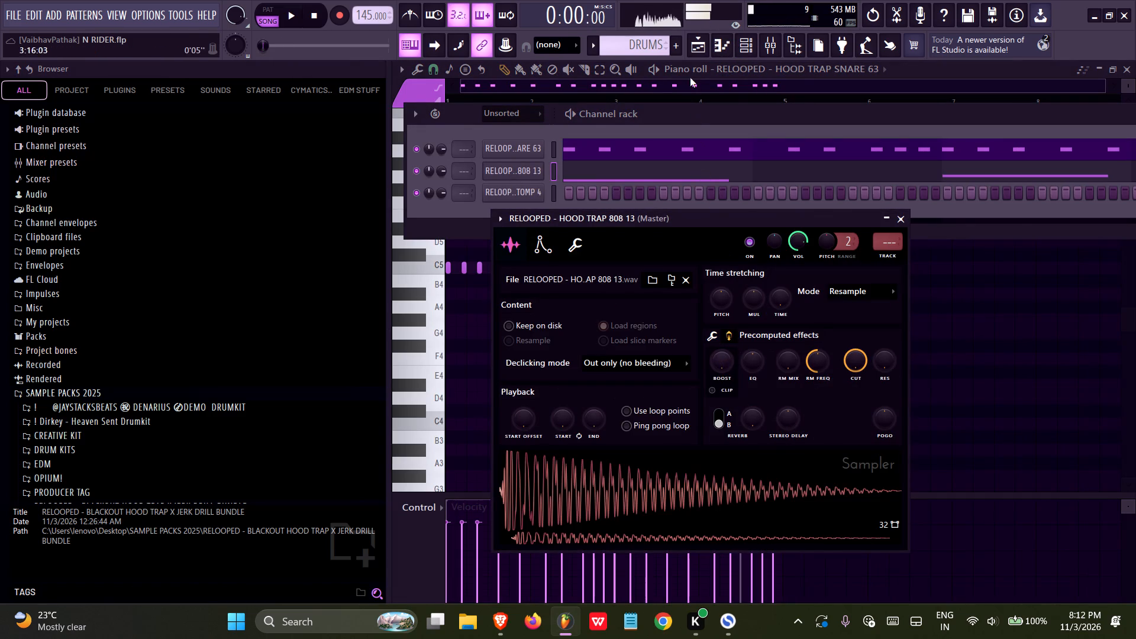
{"action": "left_click", "coordinate": [693, 52]}
{"action": "scroll", "coordinate": [714, 115], "scroll_direction": "down", "scroll_amount": 17, "text": "ctrl"}
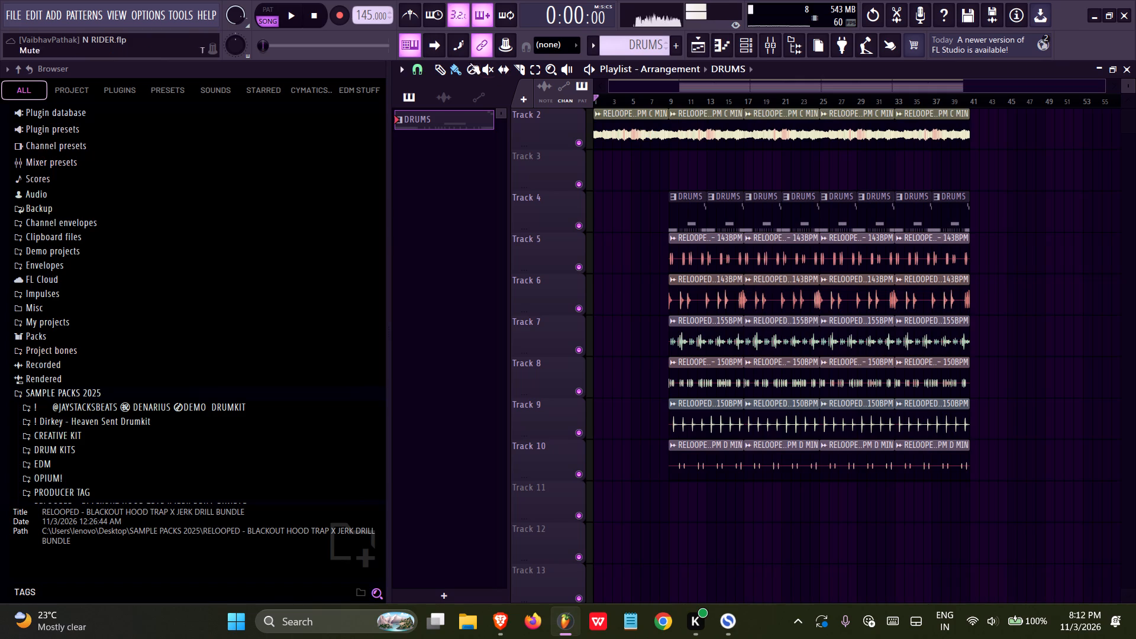
Start playback from the beginning, hide the file browser and save the project.
{"action": "double_click", "coordinate": [321, 6]}
{"action": "key", "text": "space"}
{"action": "key", "text": "space"}
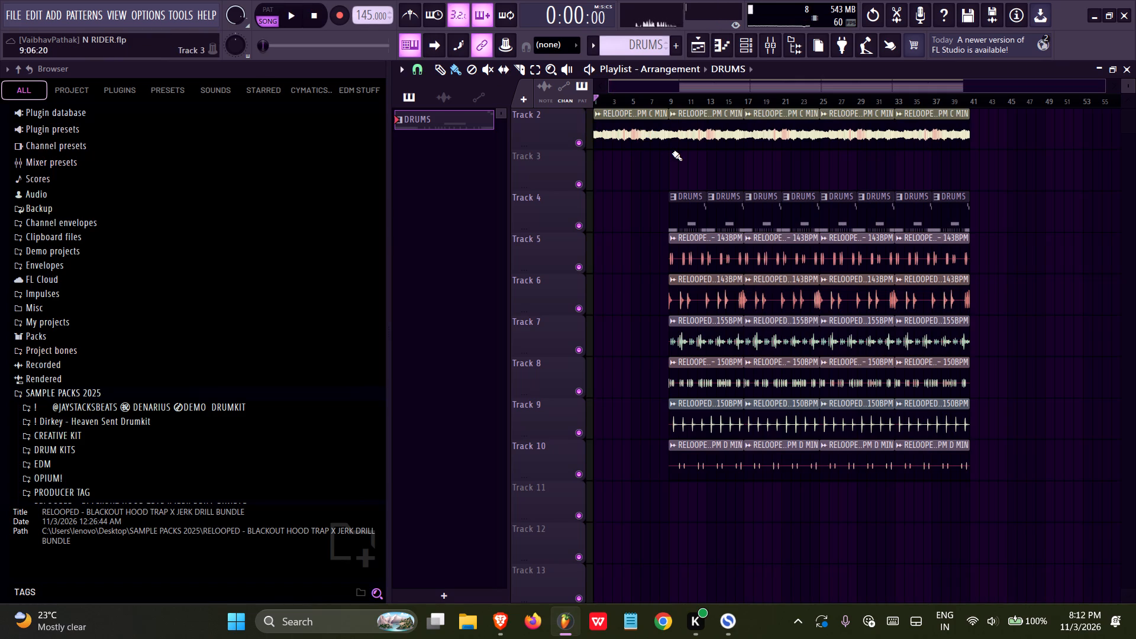
{"action": "key", "text": "space"}
{"action": "left_click", "coordinate": [789, 56]}
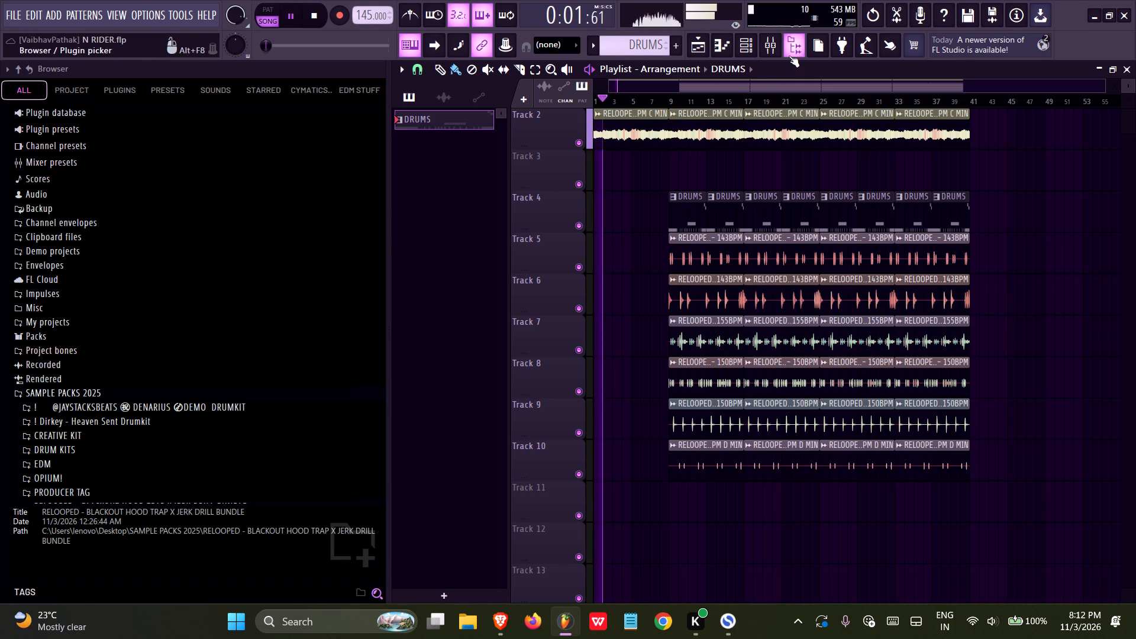
{"action": "key", "text": "ctrl+s"}
Lower the Starter 19 melody's volume on mixer track 2 to below 81% during playback, and save from the playlist.
{"action": "left_click", "coordinate": [770, 47]}
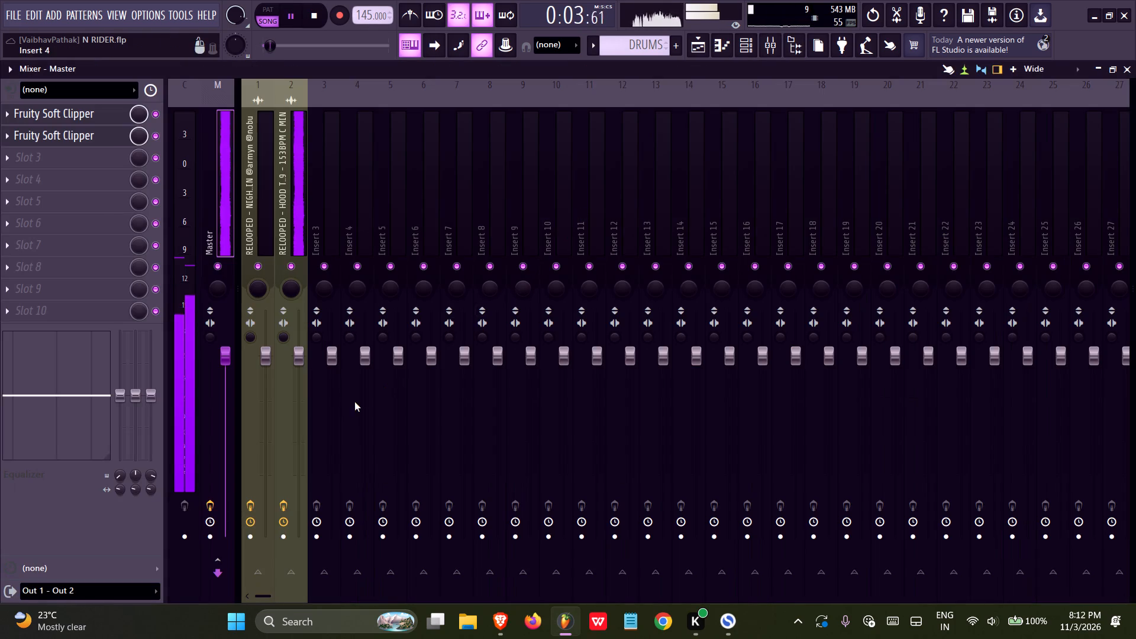
{"action": "left_click", "coordinate": [279, 236]}
{"action": "left_click_drag", "start_coordinate": [295, 349], "coordinate": [288, 419]}
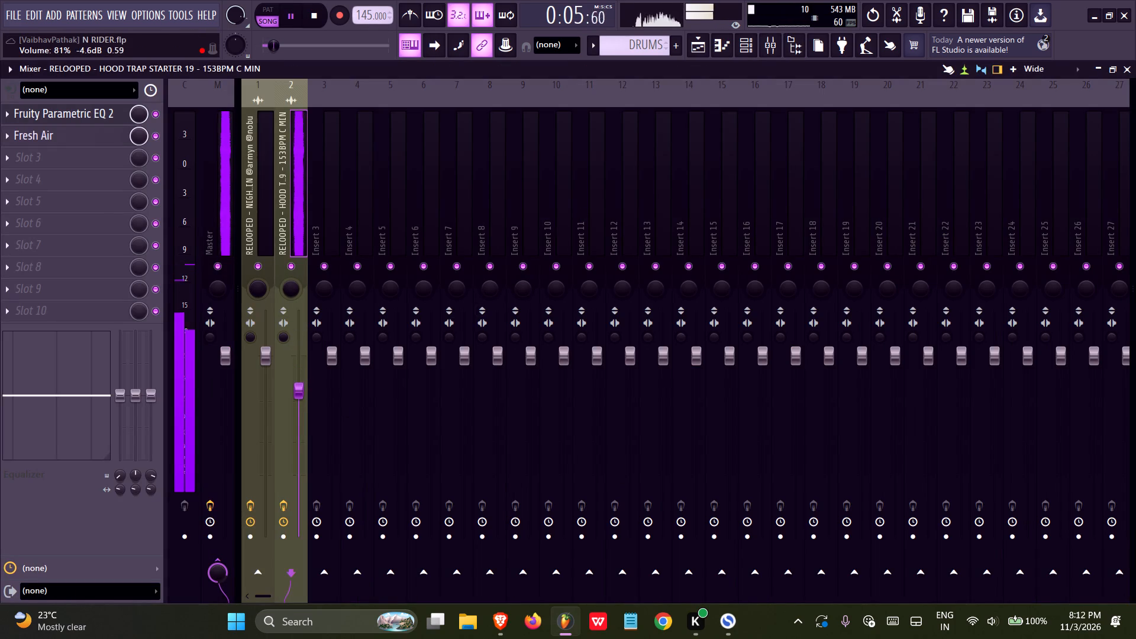
{"action": "left_click_drag", "start_coordinate": [288, 419], "coordinate": [286, 395]}
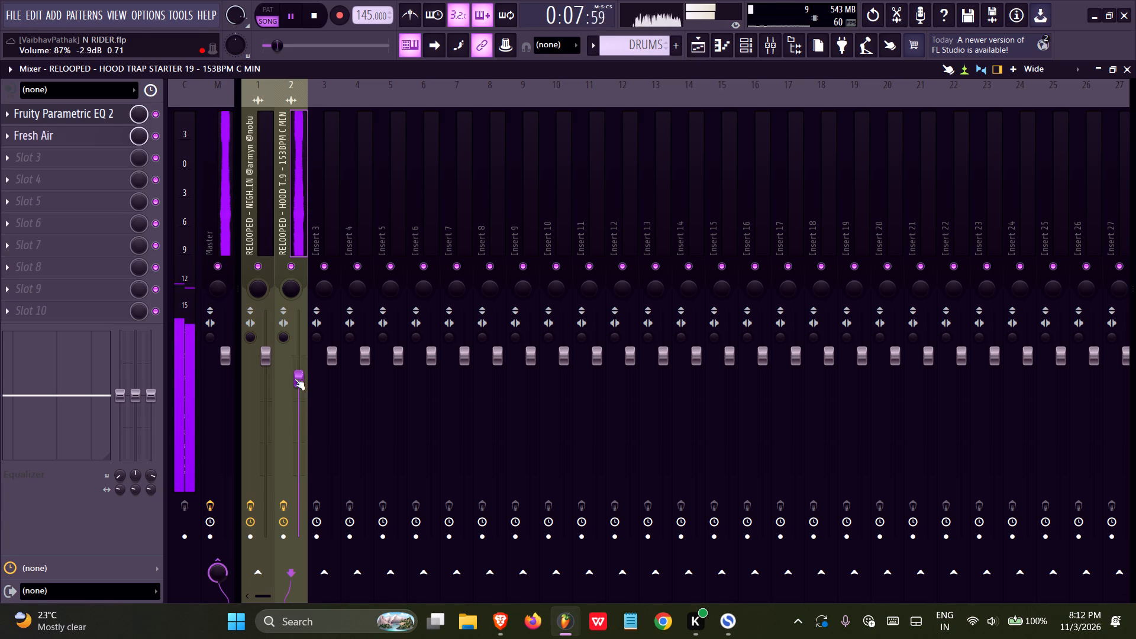
{"action": "left_click_drag", "start_coordinate": [297, 375], "coordinate": [293, 422]}
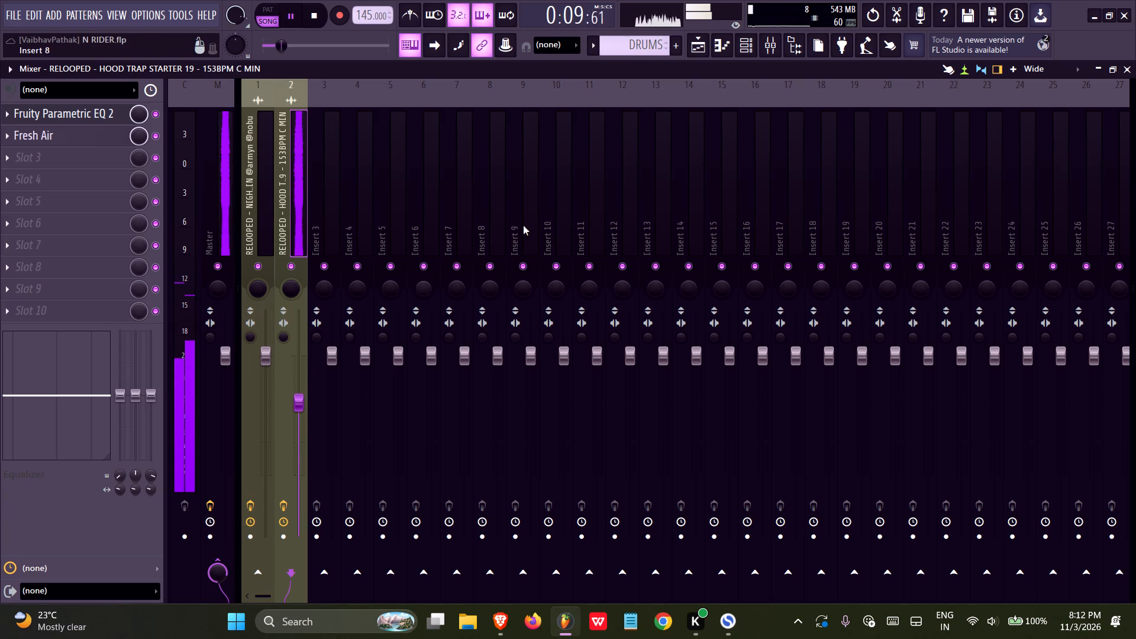
{"action": "left_click", "coordinate": [695, 49]}
{"action": "key", "text": "ctrl+s"}
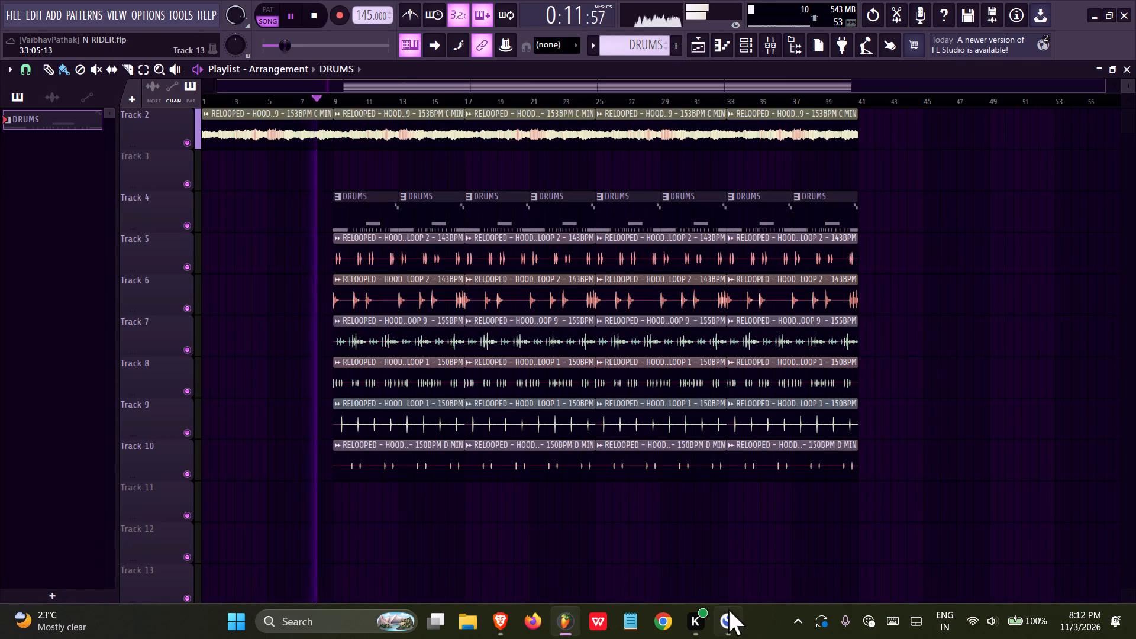
Place Simplenote beside FL Studio on the taskbar and switch to its blank note.
{"action": "left_click_drag", "start_coordinate": [727, 610], "coordinate": [581, 613]}
{"action": "left_click", "coordinate": [584, 615]}
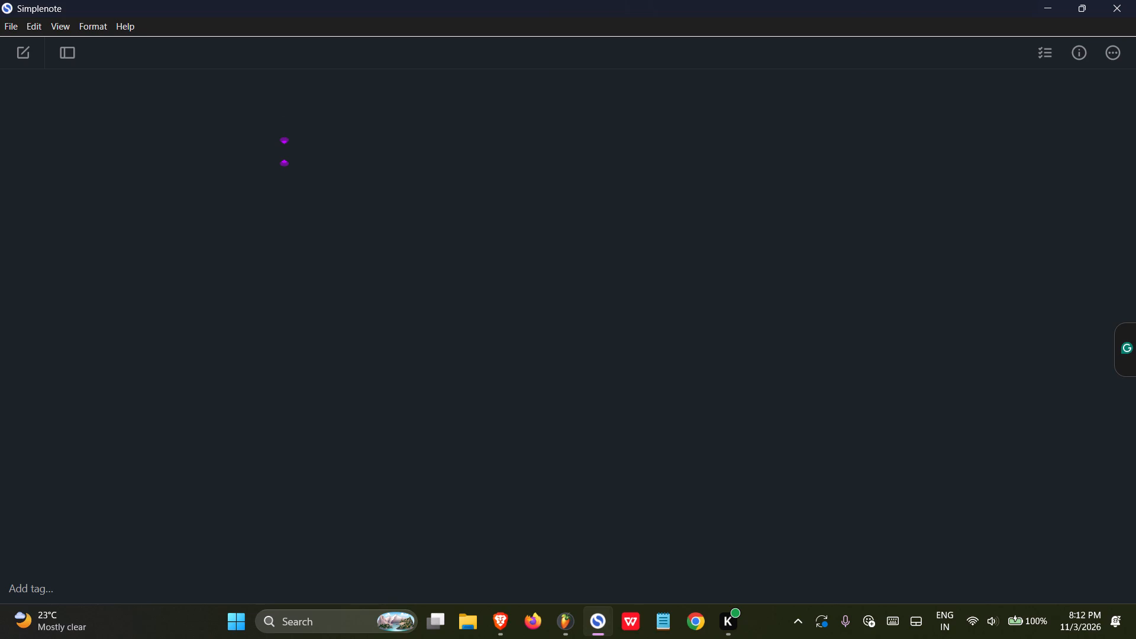
Switch to FL Studio, restart the arrangement's playback from the beginning and save the project.
{"action": "left_click", "coordinate": [559, 612]}
{"action": "key", "text": "space"}
{"action": "key", "text": "space"}
{"action": "key", "text": "ctrl+s"}
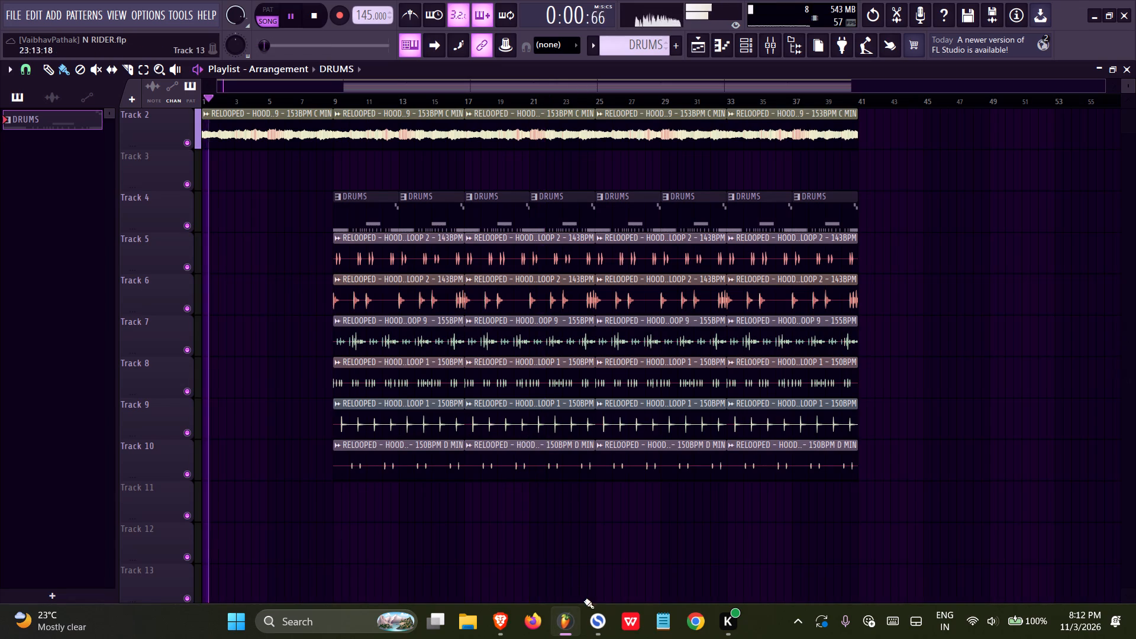
Write the first lyric line "Heera chhodo mujhe cole he banna hai" in the blank Simplenote note.
{"action": "left_click", "coordinate": [596, 621]}
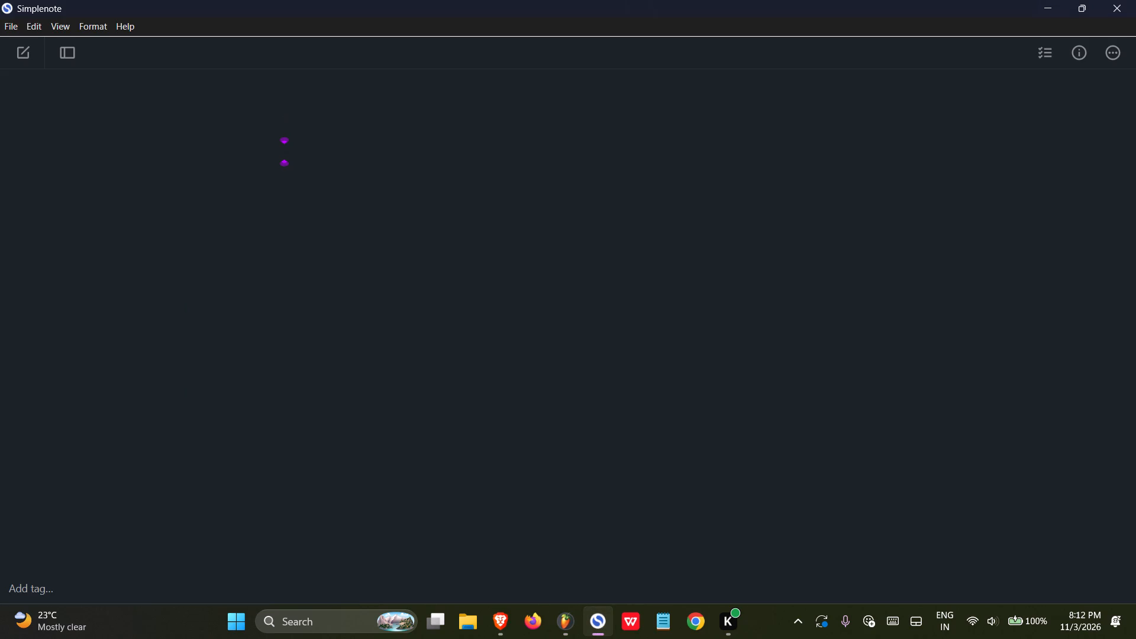
{"action": "type", "text": "er"}
{"action": "key", "text": "BackSpace"}
{"action": "type", "text": "era chhodo muh"}
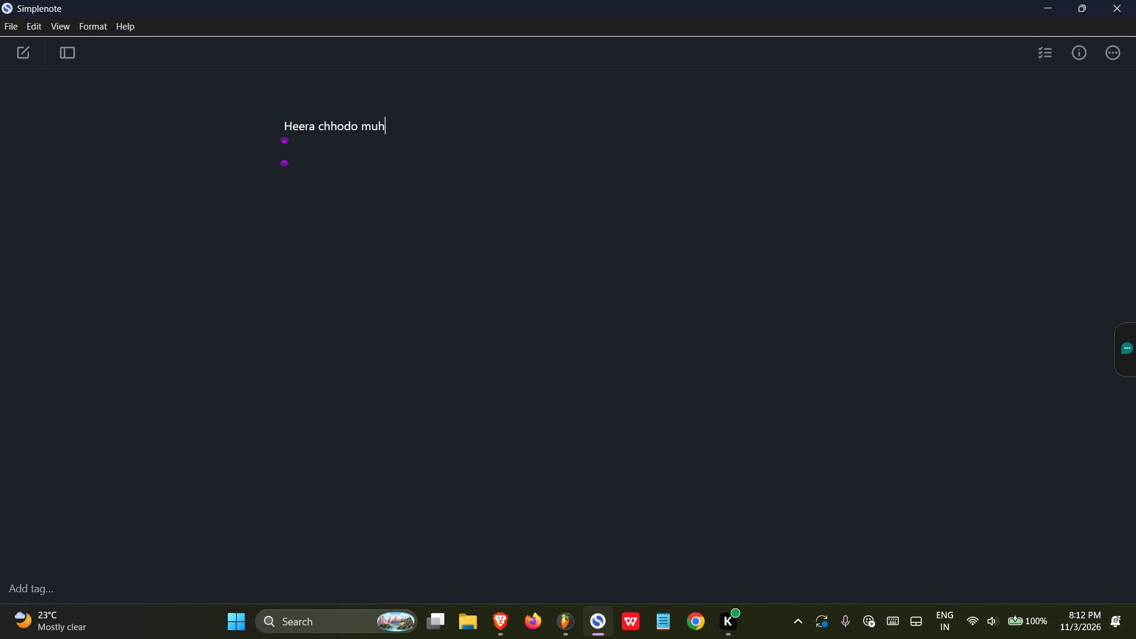
{"action": "key", "text": "BackSpace"}
{"action": "type", "text": "jhe cole he banna hai"}
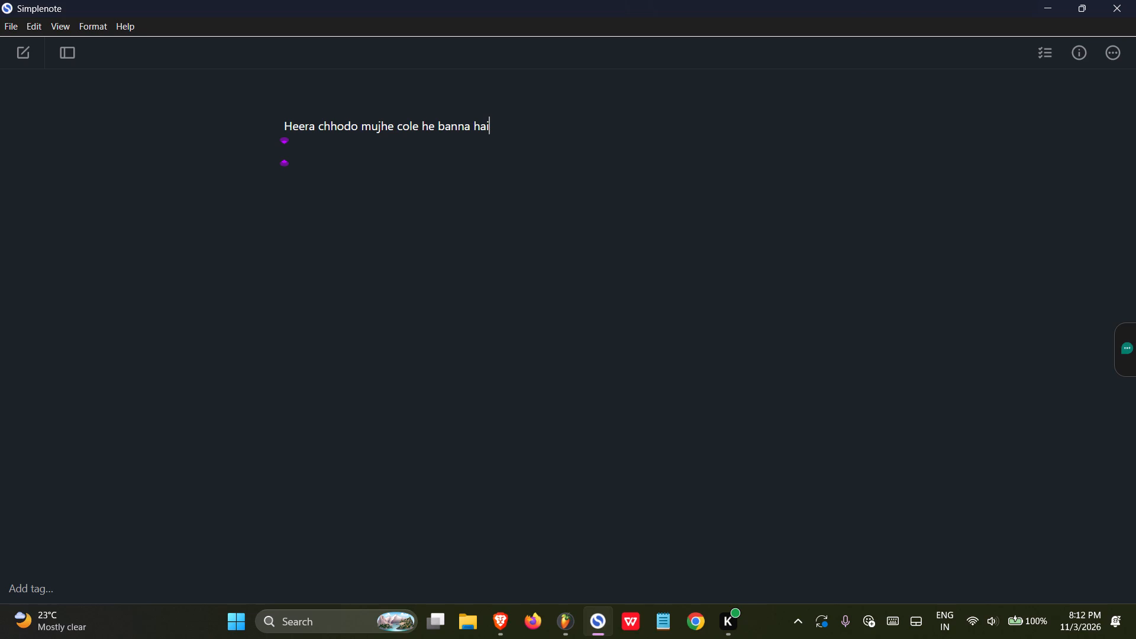
Stop the arrangement's playback in FL Studio and return to Simplenote, starting a new line below the first lyric.
{"action": "left_click", "coordinate": [575, 621]}
{"action": "key", "text": "space"}
{"action": "left_click", "coordinate": [593, 609]}
{"action": "key", "text": "Return"}
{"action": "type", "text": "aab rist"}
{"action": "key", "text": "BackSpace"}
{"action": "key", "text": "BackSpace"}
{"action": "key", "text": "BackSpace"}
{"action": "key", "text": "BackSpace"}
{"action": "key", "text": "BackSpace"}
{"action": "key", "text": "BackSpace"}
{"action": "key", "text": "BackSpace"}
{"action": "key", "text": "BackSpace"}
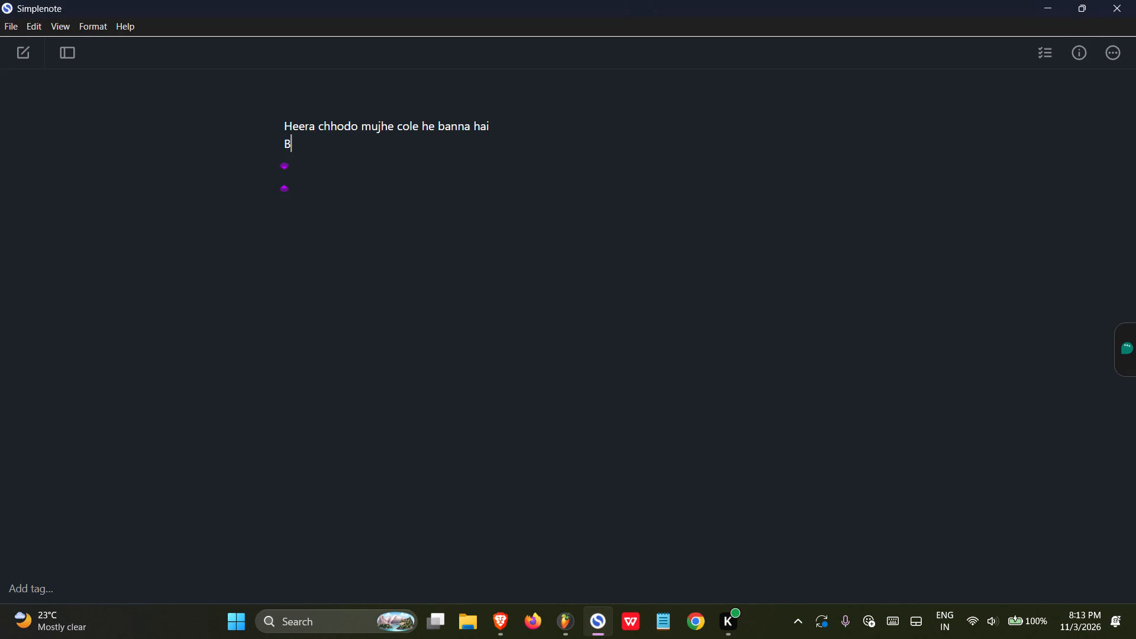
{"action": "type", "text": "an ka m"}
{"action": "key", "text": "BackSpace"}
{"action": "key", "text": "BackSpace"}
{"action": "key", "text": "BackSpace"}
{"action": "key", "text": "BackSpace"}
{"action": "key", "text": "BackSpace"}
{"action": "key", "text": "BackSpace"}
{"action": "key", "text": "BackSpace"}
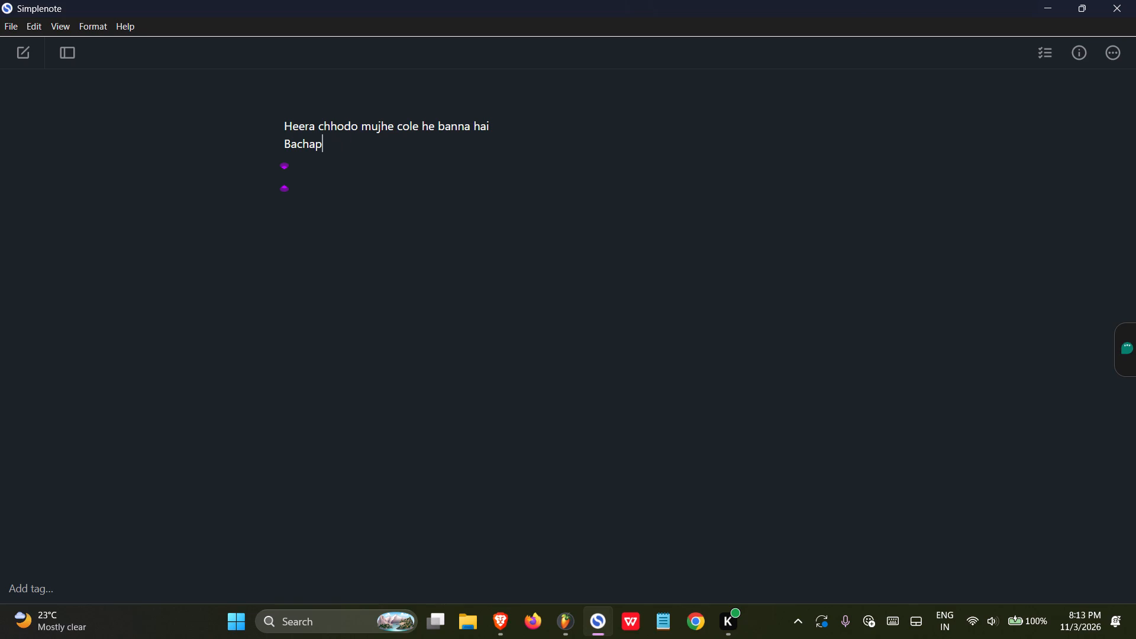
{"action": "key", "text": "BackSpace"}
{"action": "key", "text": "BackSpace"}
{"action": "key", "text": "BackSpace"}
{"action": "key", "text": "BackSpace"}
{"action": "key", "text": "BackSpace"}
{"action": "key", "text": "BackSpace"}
Write the second lyric line "Workaholic dhanda hai".
{"action": "type", "text": "or"}
{"action": "type", "text": "kaholic"}
{"action": "key", "text": "space"}
{"action": "type", "text": "dhanda hai"}
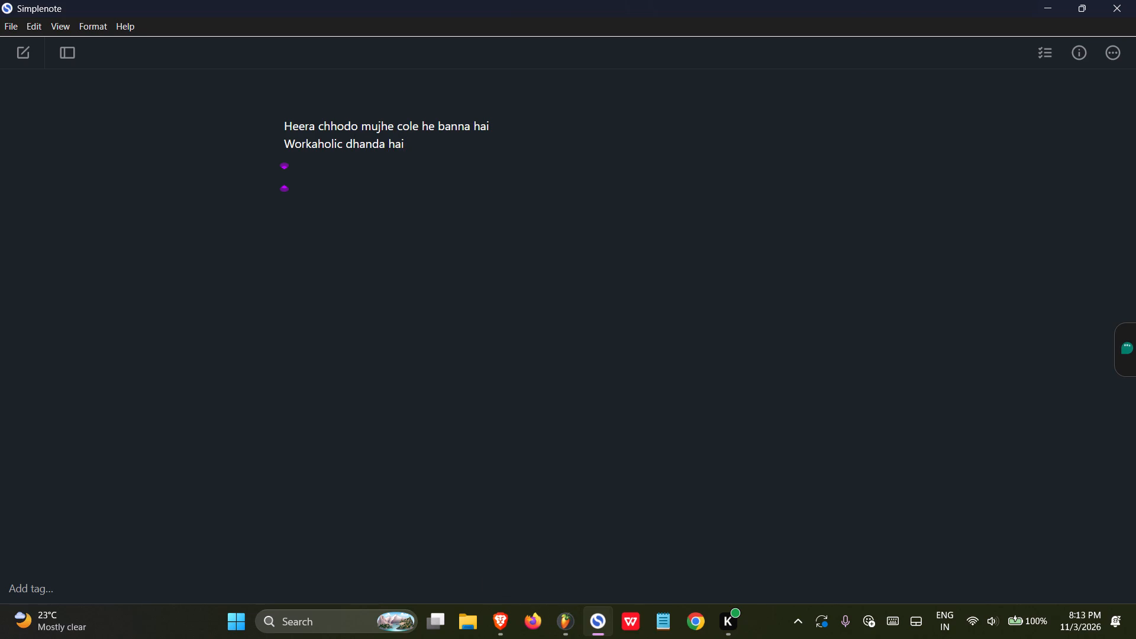
Add the third lyric line "Sapno ki solid neev pe college chalra hai" and start a fourth line.
{"action": "key", "text": "Return"}
{"action": "key", "text": "BackSpace"}
{"action": "type", "text": "apno ki solid nee"}
{"action": "type", "text": "v pe"}
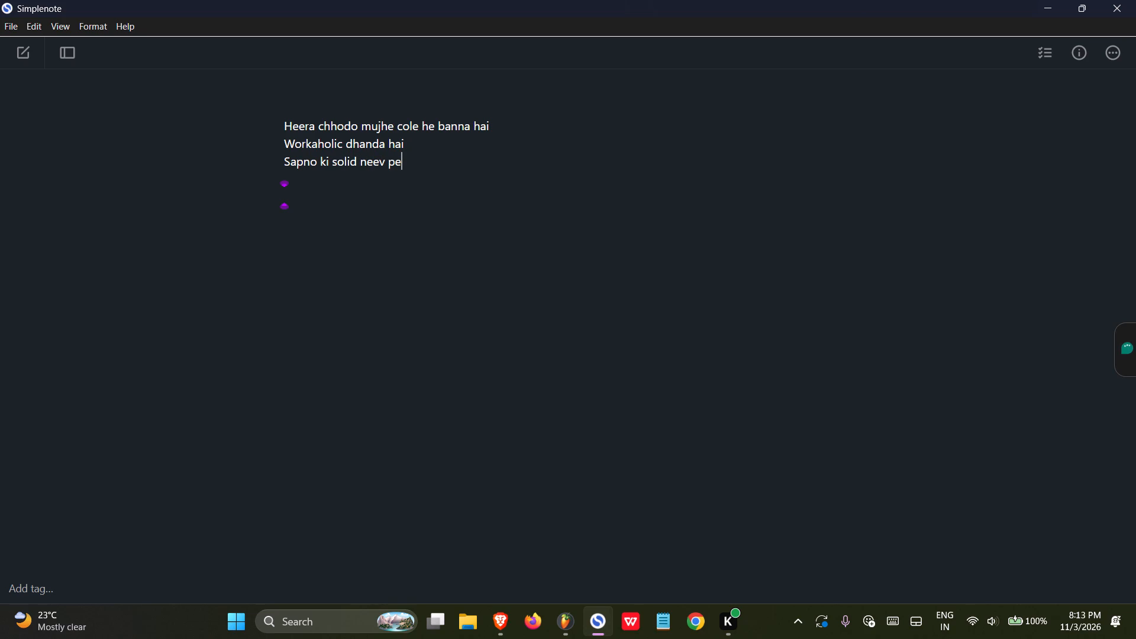
{"action": "key", "text": "space"}
{"action": "type", "text": "college chl"}
{"action": "key", "text": "BackSpace"}
{"action": "type", "text": "alra hai"}
{"action": "key", "text": "Return"}
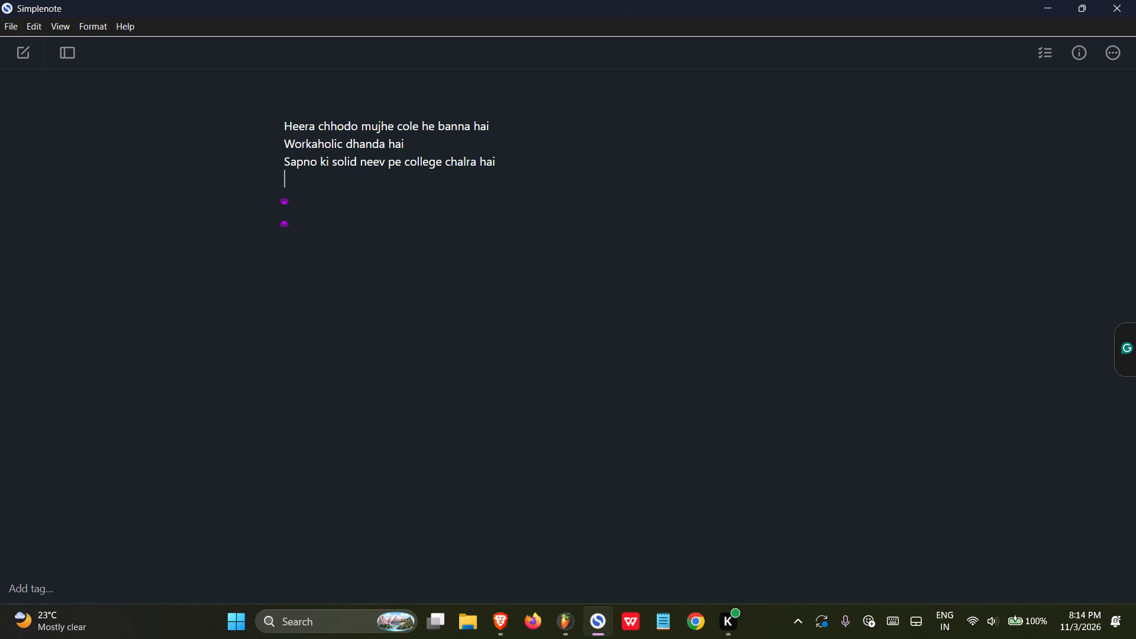
Switch to FL Studio, play the arrangement from the beginning, save the project and return to Simplenote.
{"action": "left_click", "coordinate": [564, 617]}
{"action": "key", "text": "space"}
{"action": "key", "text": "ctrl+s"}
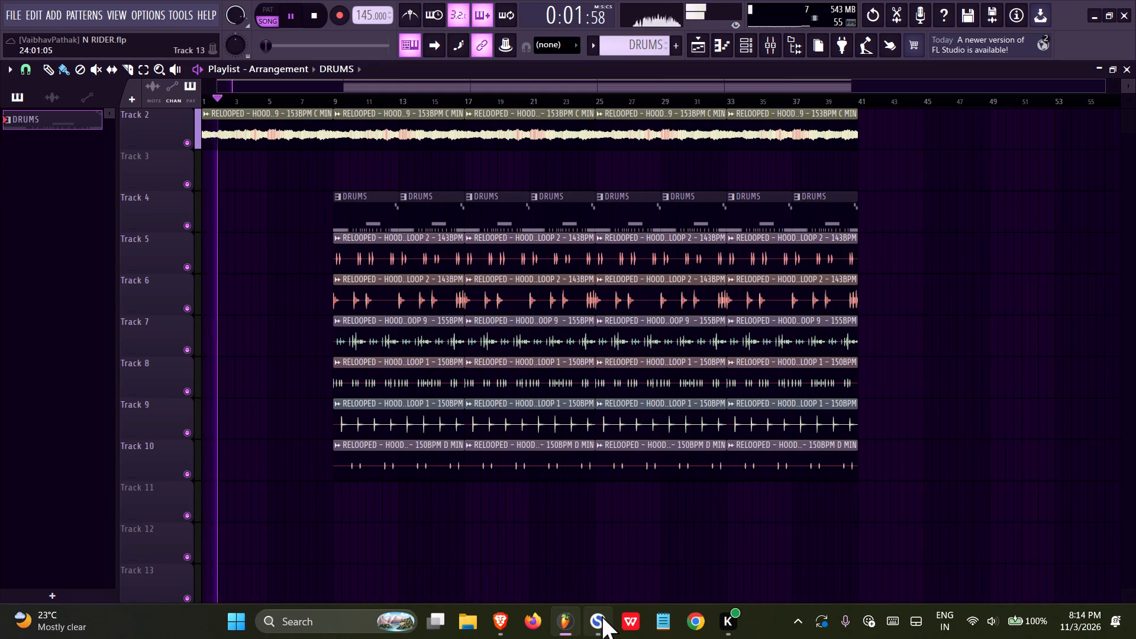
{"action": "left_click", "coordinate": [602, 616]}
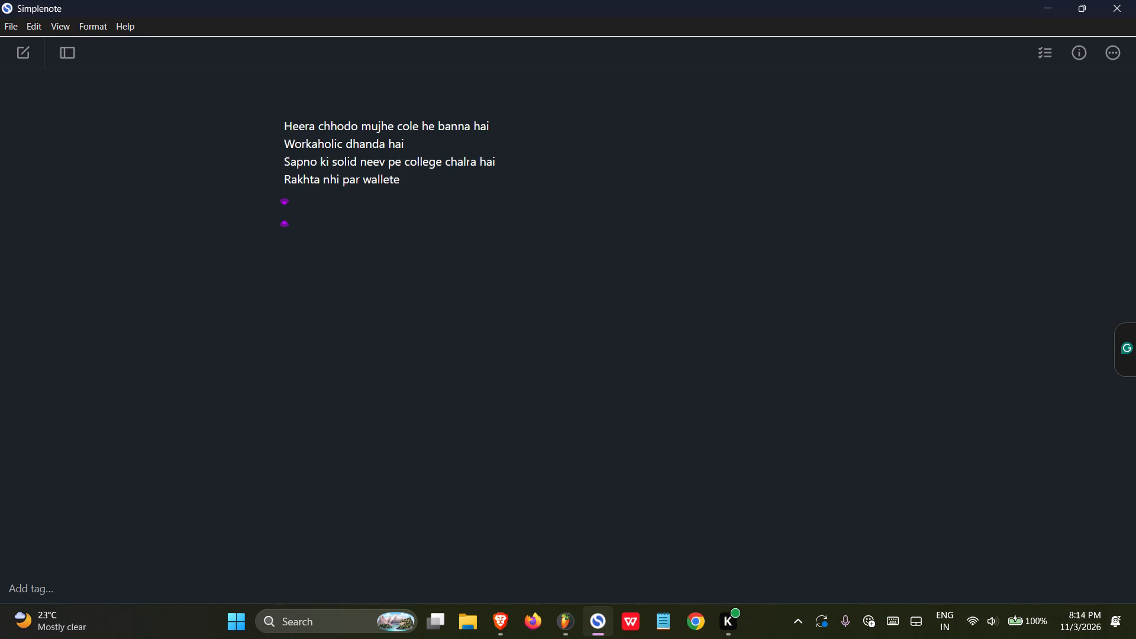
Switch to FL Studio, restart the arrangement's playback from the beginning and save the project.
{"action": "left_click", "coordinate": [562, 606]}
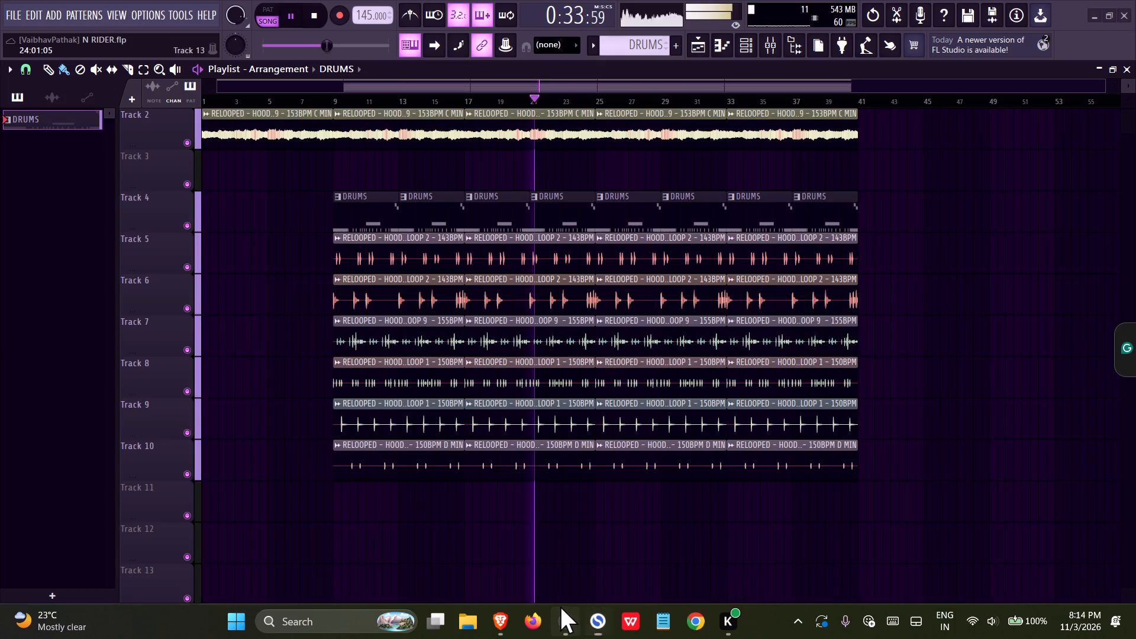
{"action": "key", "text": "space"}
{"action": "key", "text": "space"}
{"action": "key", "text": "ctrl+s"}
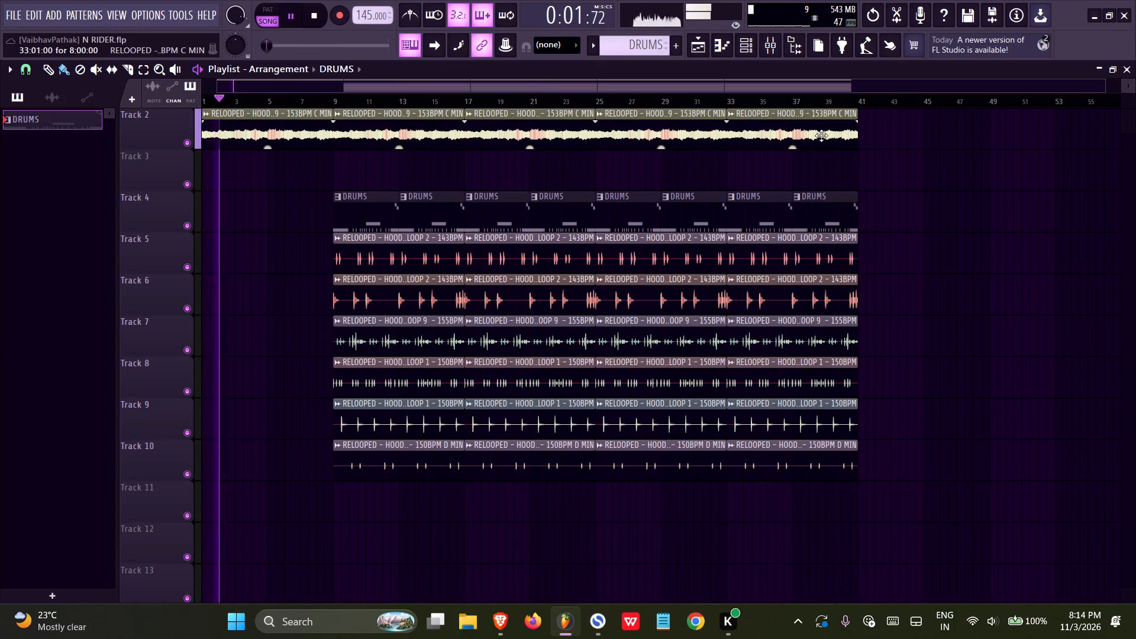
Stop playback and browse SAMPLE PACKS 2025 to the Vocal Reverses folder in the EDM pack Sounds of KSHMR Vol.5, under FX > Reverses.
{"action": "left_click", "coordinate": [801, 54]}
{"action": "key", "text": "ctrl+s"}
{"action": "scroll", "coordinate": [104, 378], "scroll_direction": "down", "scroll_amount": 3}
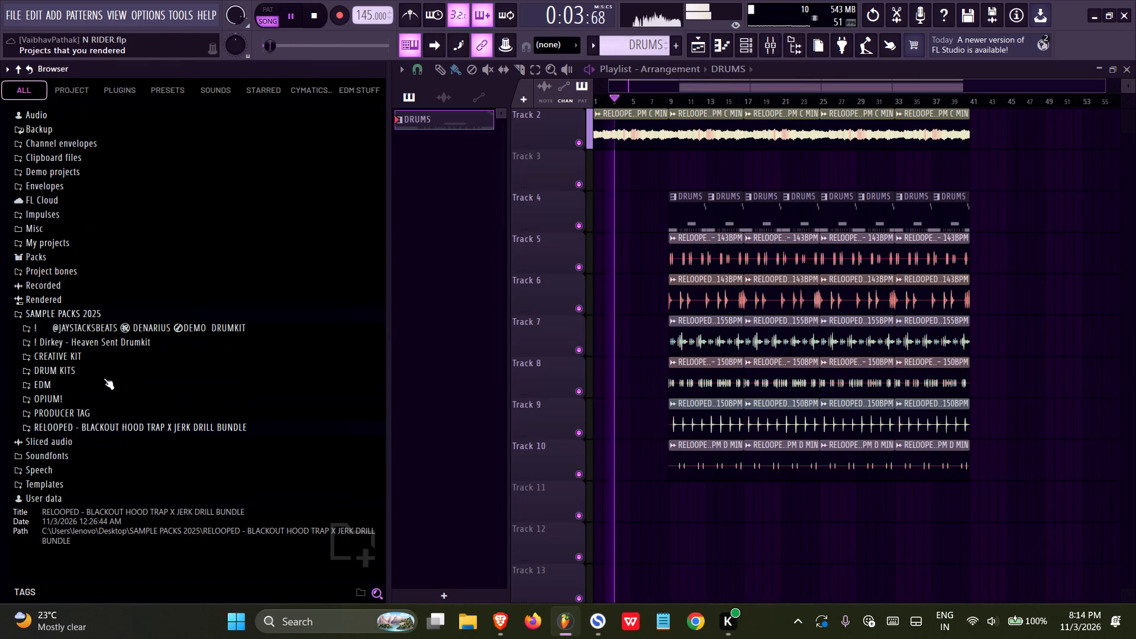
{"action": "key", "text": "space"}
{"action": "left_click", "coordinate": [77, 356]}
{"action": "left_click", "coordinate": [77, 356]}
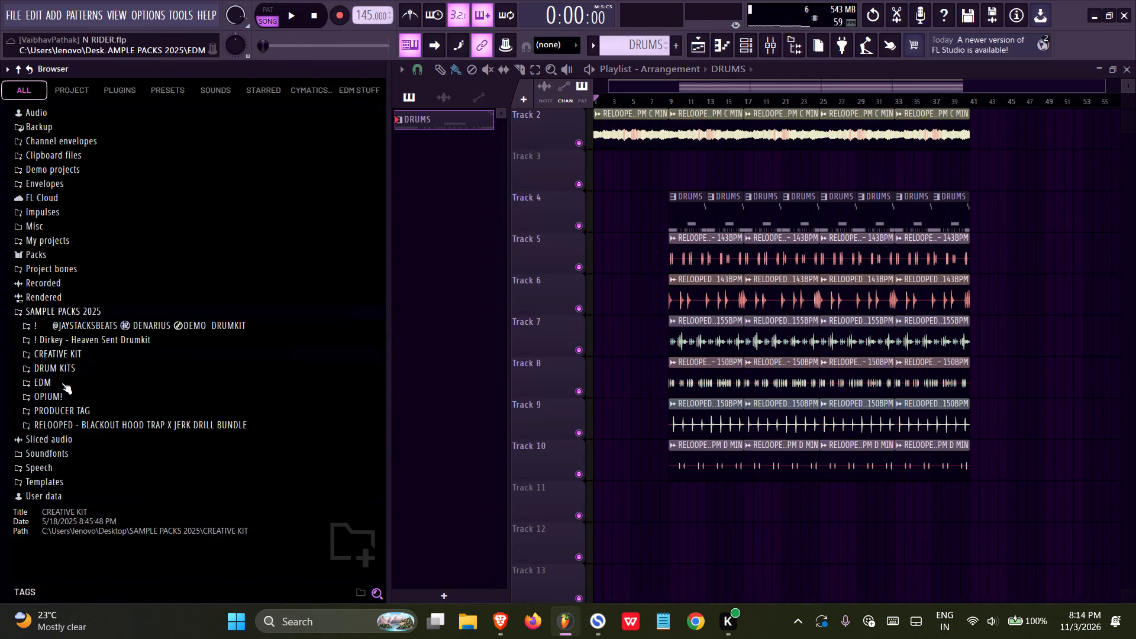
{"action": "left_click", "coordinate": [62, 383]}
{"action": "left_click", "coordinate": [102, 428]}
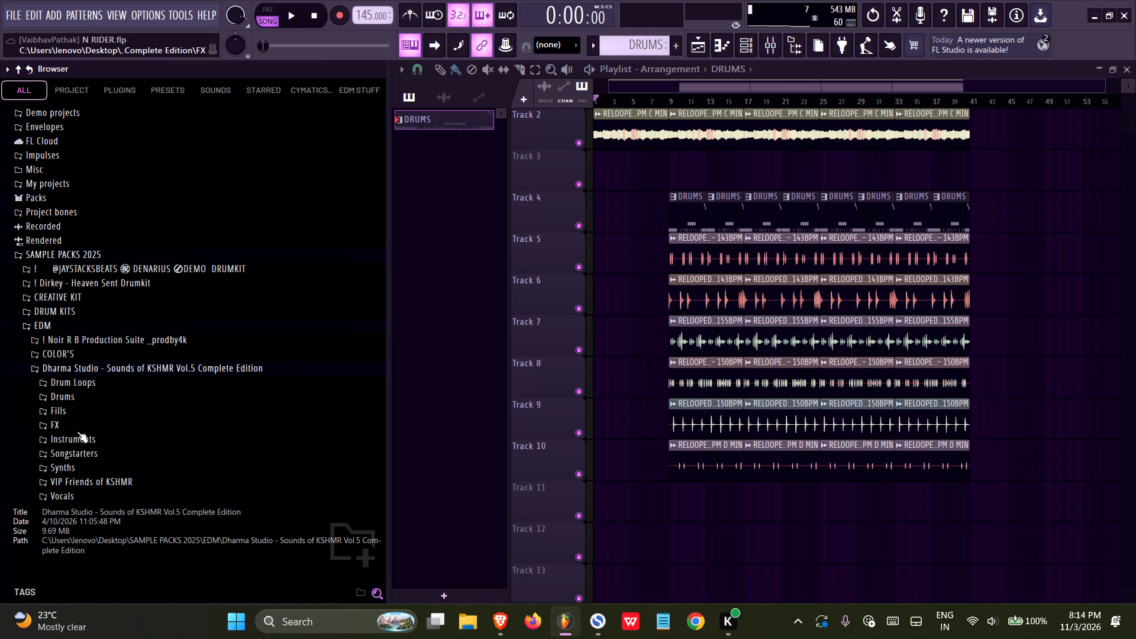
{"action": "left_click", "coordinate": [67, 420]}
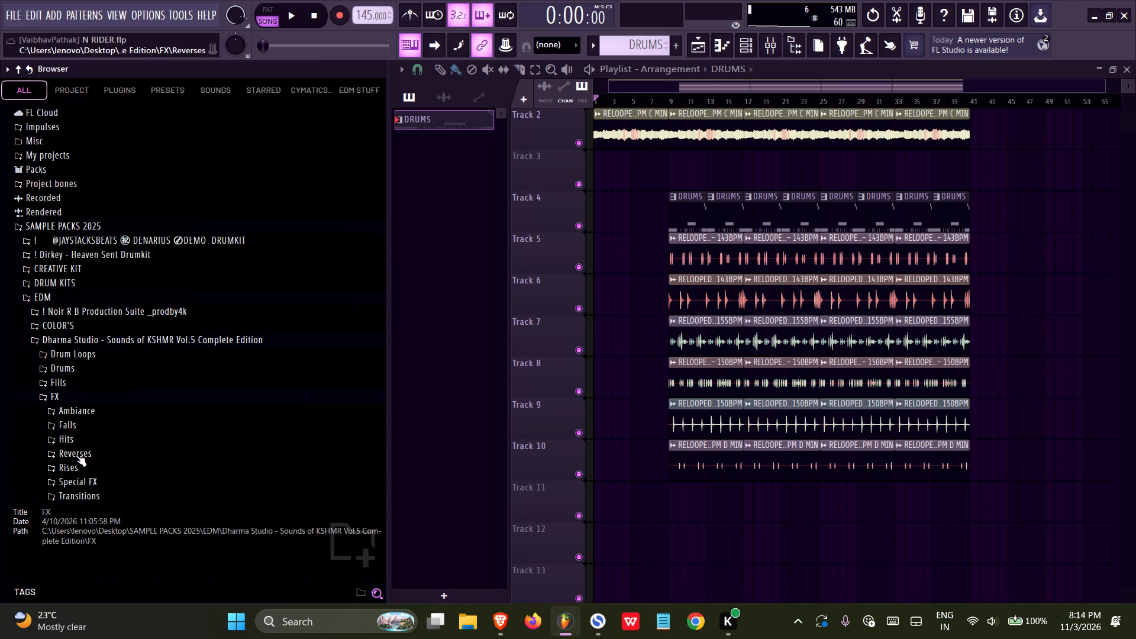
{"action": "left_click", "coordinate": [76, 455]}
{"action": "scroll", "coordinate": [106, 442], "scroll_direction": "down", "scroll_amount": 2}
{"action": "left_click", "coordinate": [109, 392]}
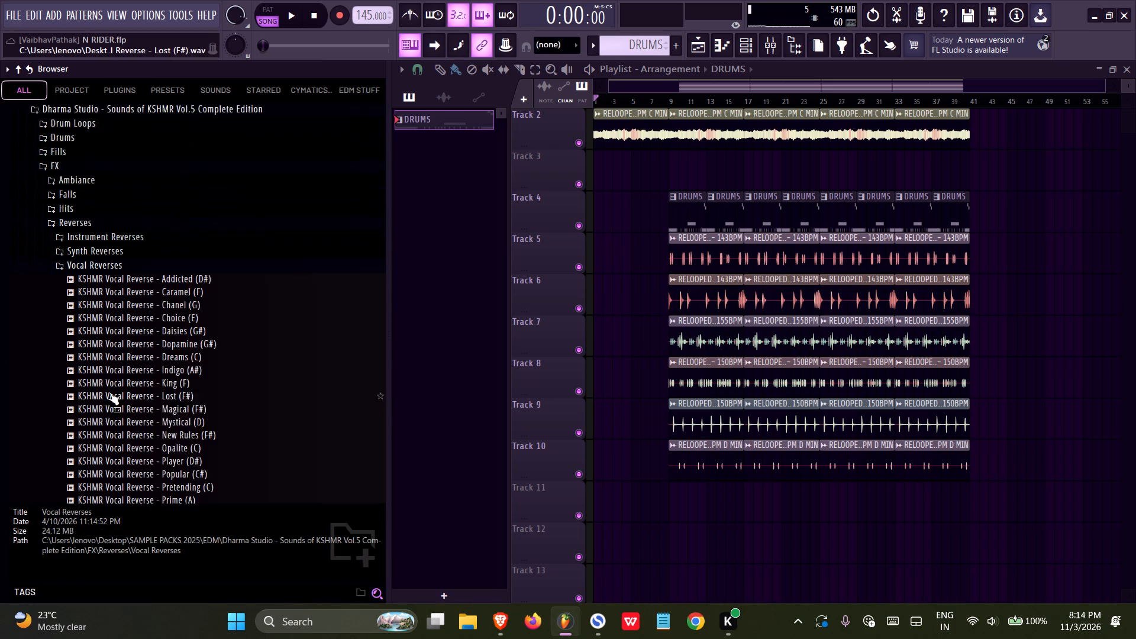
Audition vocal reverses and place "KSHMR Vocal Reverse - Pretending (C)" on playlist Track 11.
{"action": "left_click", "coordinate": [122, 415]}
{"action": "left_click", "coordinate": [130, 399]}
{"action": "left_click", "coordinate": [130, 403]}
{"action": "left_click_drag", "start_coordinate": [127, 409], "coordinate": [608, 491]}
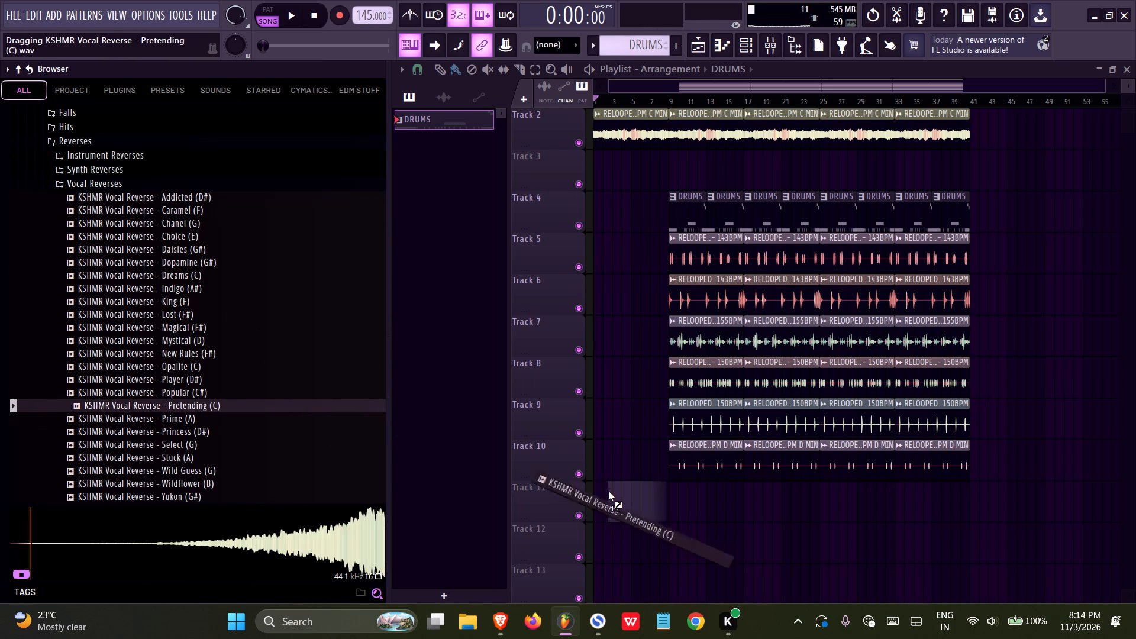
{"action": "left_click_drag", "start_coordinate": [608, 491], "coordinate": [609, 491]}
Move the Pretending vocal reverse clip on Track 11 so that it ends exactly at bar 9.
{"action": "scroll", "coordinate": [638, 521], "scroll_direction": "up", "scroll_amount": 19, "text": "ctrl"}
{"action": "middle_click", "coordinate": [657, 535], "text": "ctrl"}
{"action": "left_click_drag", "start_coordinate": [653, 505], "coordinate": [764, 512]}
{"action": "scroll", "coordinate": [830, 530], "scroll_direction": "up", "scroll_amount": 14, "text": "ctrl"}
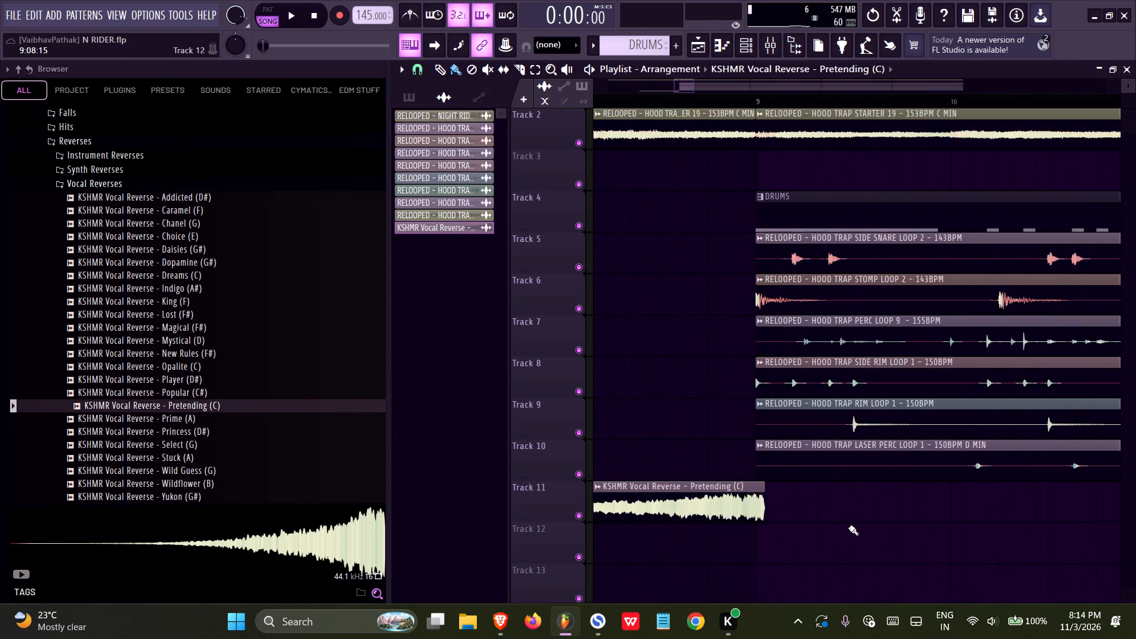
{"action": "scroll", "coordinate": [848, 527], "scroll_direction": "up", "scroll_amount": 8, "text": "ctrl"}
{"action": "left_click_drag", "start_coordinate": [705, 498], "coordinate": [675, 504]}
Adjust the channel settings of the Pretending vocal reverse clip, return to the playlist and save the project.
{"action": "double_click", "coordinate": [675, 504]}
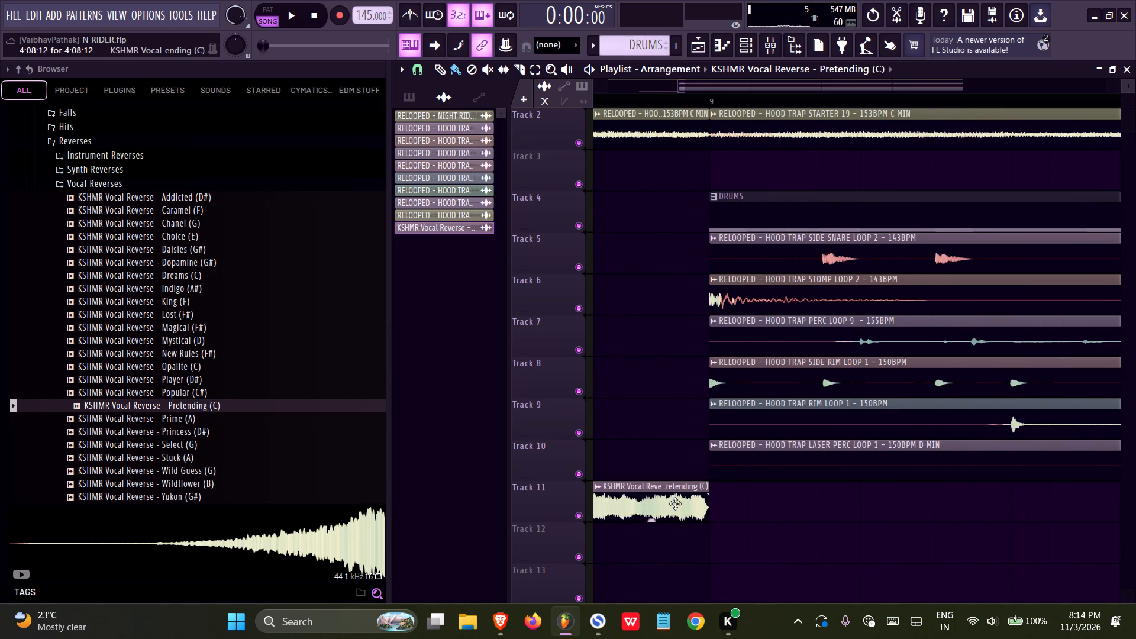
{"action": "left_click_drag", "start_coordinate": [773, 227], "coordinate": [739, 304]}
{"action": "right_click", "coordinate": [749, 175]}
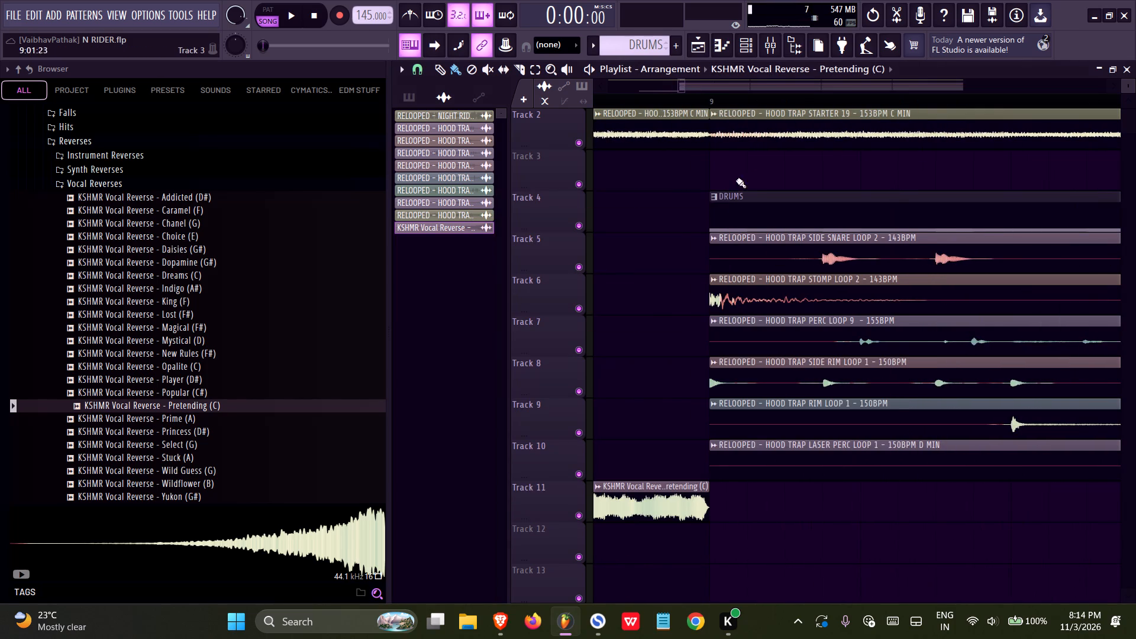
{"action": "key", "text": "ctrl+s"}
Open the Downloads folder in File Explorer over the FL Studio playlist.
{"action": "left_click", "coordinate": [498, 614]}
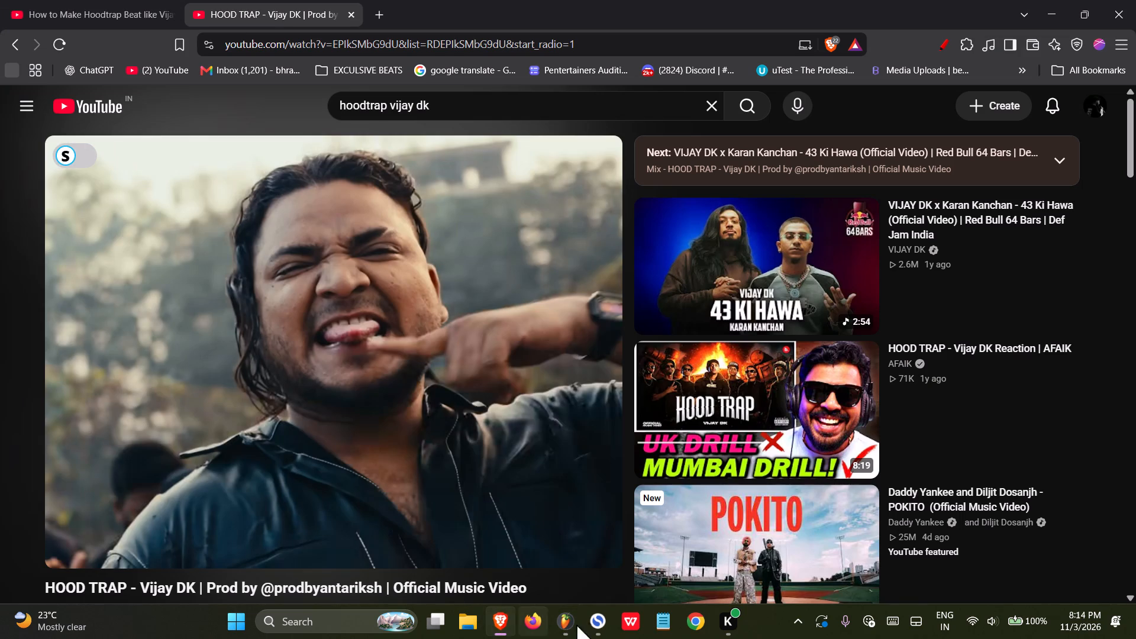
{"action": "left_click", "coordinate": [563, 615]}
{"action": "left_click", "coordinate": [479, 618]}
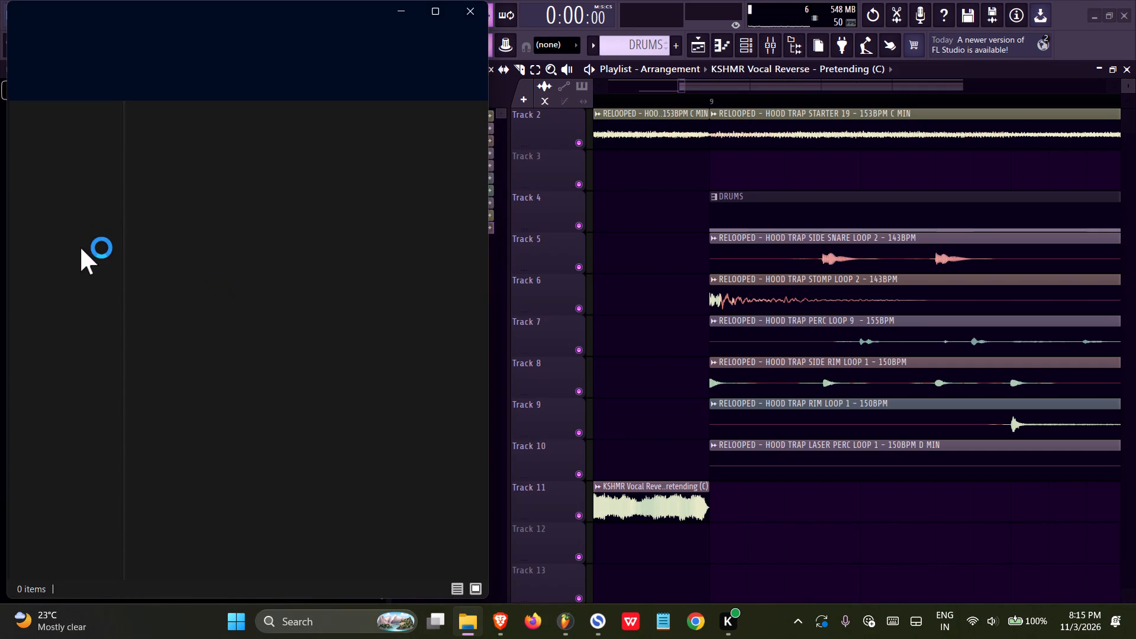
{"action": "left_click", "coordinate": [73, 206]}
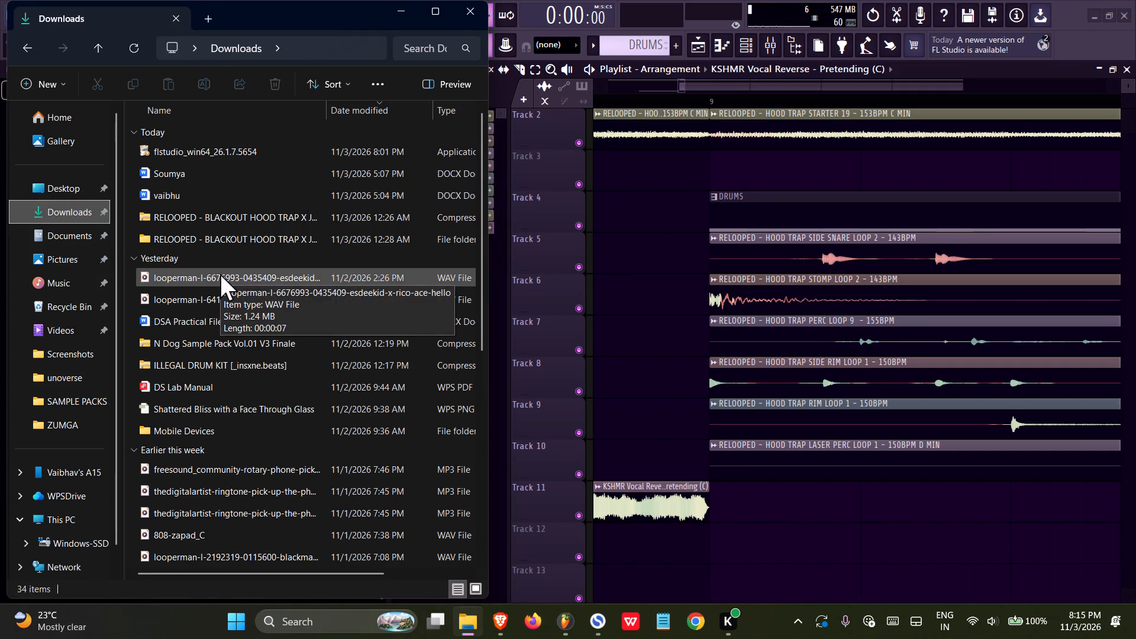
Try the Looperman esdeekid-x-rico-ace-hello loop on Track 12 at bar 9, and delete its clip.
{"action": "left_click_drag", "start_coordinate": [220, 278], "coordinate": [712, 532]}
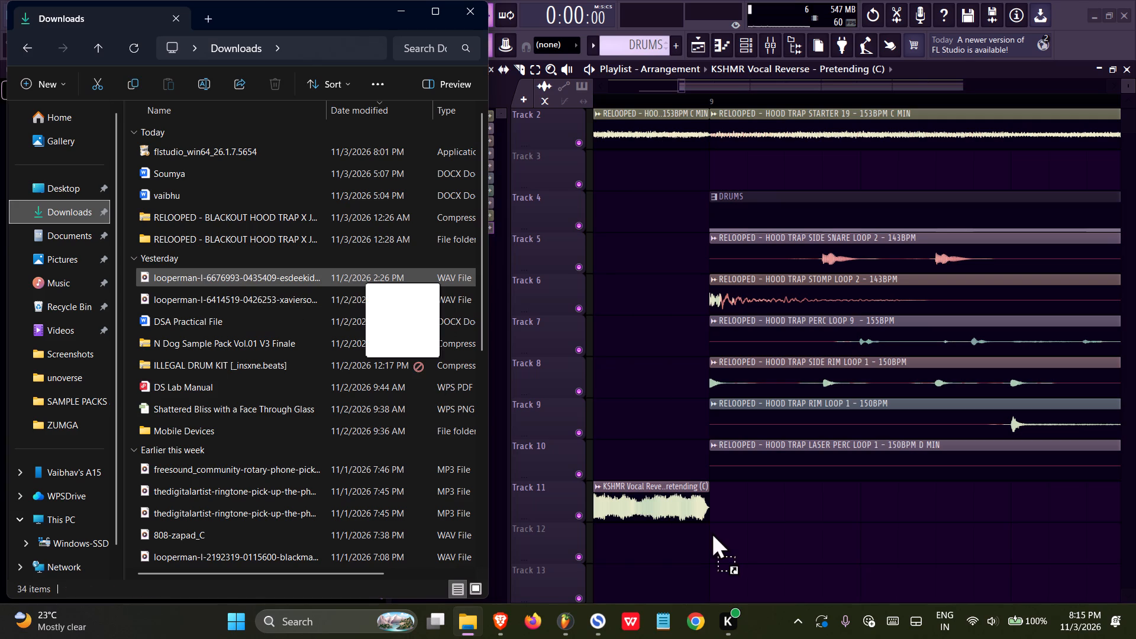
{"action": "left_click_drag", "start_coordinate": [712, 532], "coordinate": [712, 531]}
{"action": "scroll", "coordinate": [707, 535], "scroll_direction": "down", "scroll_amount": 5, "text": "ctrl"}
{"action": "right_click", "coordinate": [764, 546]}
Place the Looperman xaviersobased-jerk-top-loop-awwdsee file from Downloads on Track 12 near bar 9.
{"action": "left_click", "coordinate": [477, 624]}
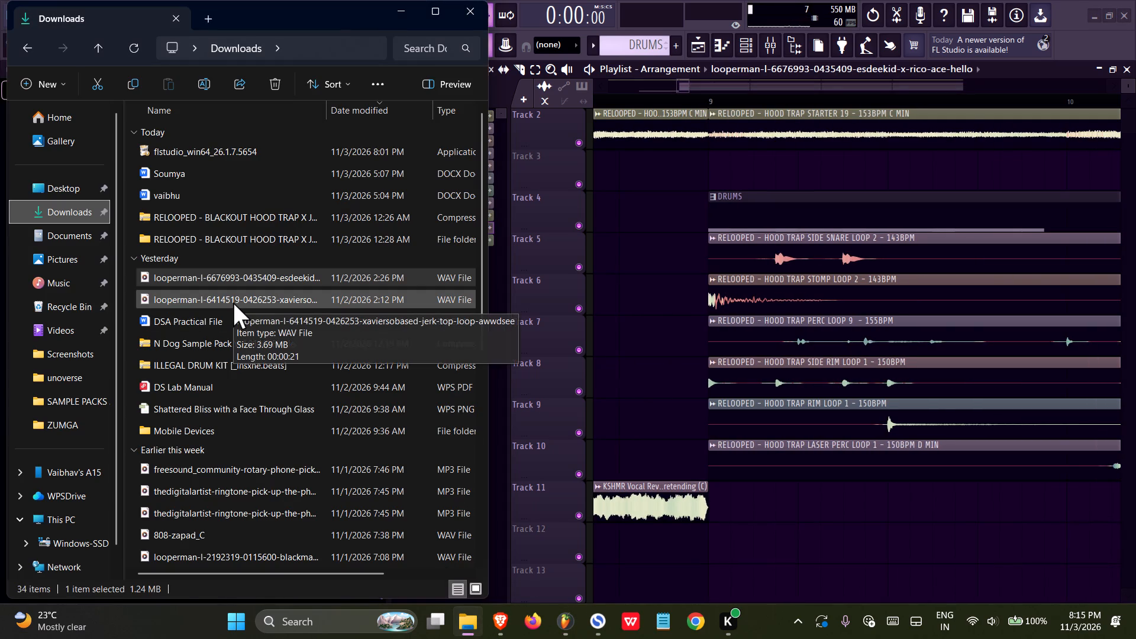
{"action": "left_click_drag", "start_coordinate": [233, 302], "coordinate": [712, 535]}
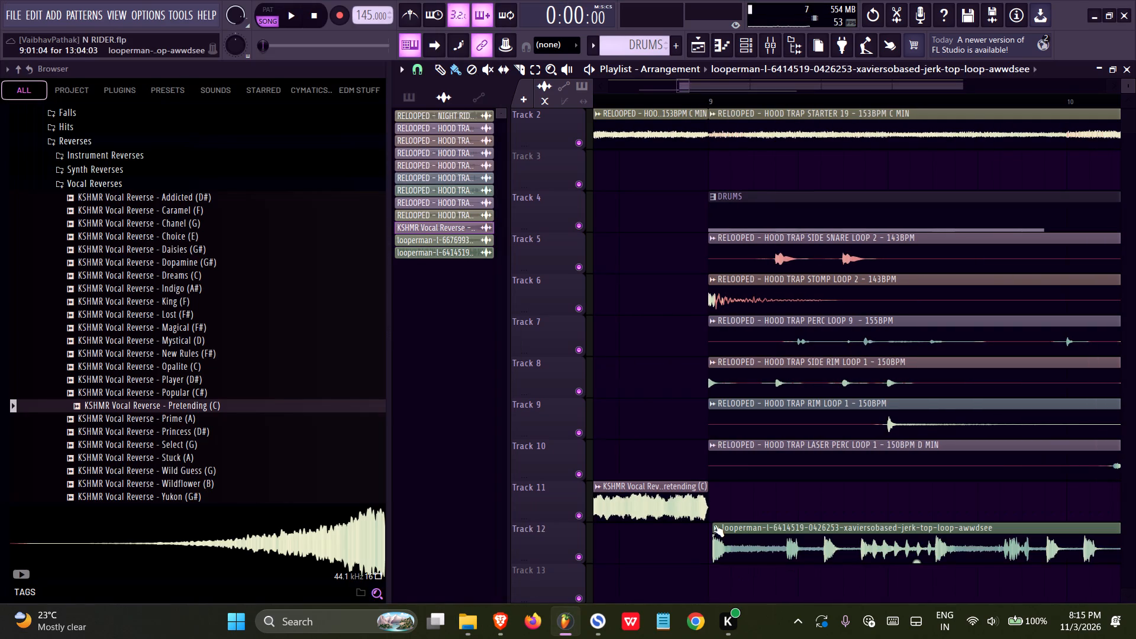
Fit the xaviersobased jerk top loop to the project tempo, specifying 175 BPM as its original tempo.
{"action": "left_click", "coordinate": [715, 524]}
{"action": "left_click", "coordinate": [840, 473]}
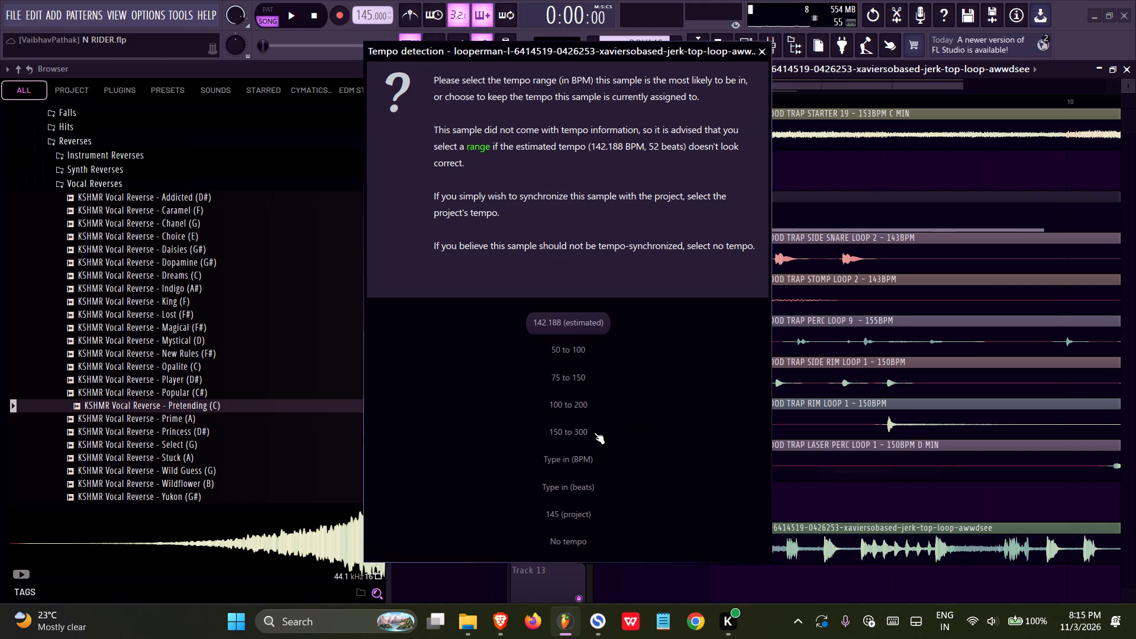
{"action": "left_click", "coordinate": [576, 455]}
{"action": "key", "text": "1"}
{"action": "type", "text": "75"}
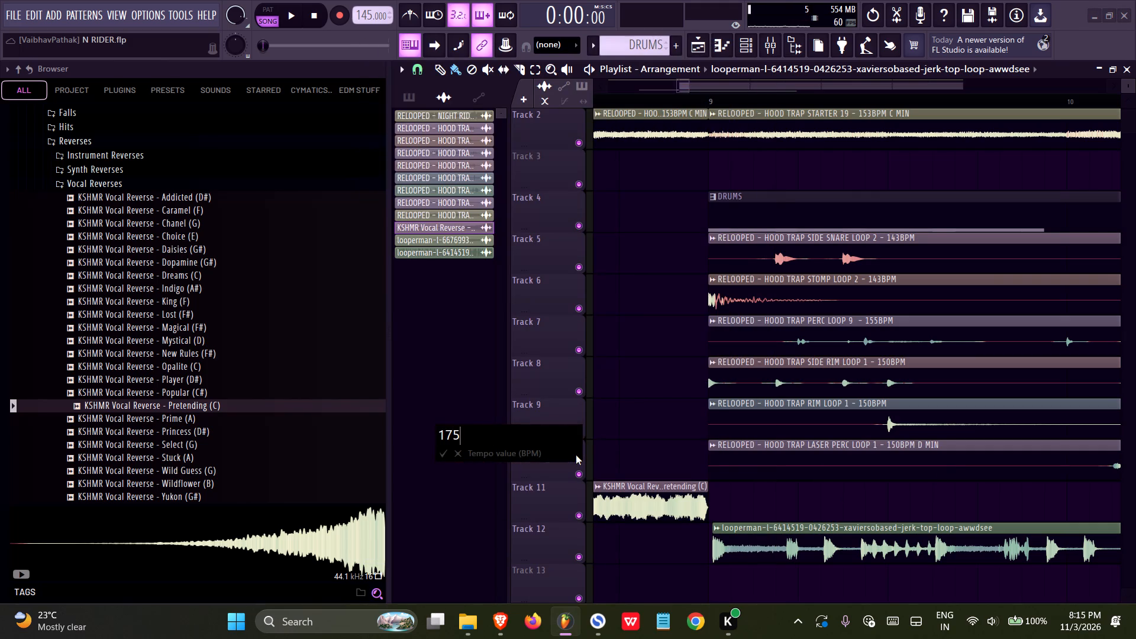
{"action": "key", "text": "Return"}
Align the start of the jerk top loop clip on Track 12 with bar 9.
{"action": "scroll", "coordinate": [706, 553], "scroll_direction": "up", "scroll_amount": 16, "text": "ctrl"}
{"action": "left_click_drag", "start_coordinate": [741, 532], "coordinate": [705, 529]}
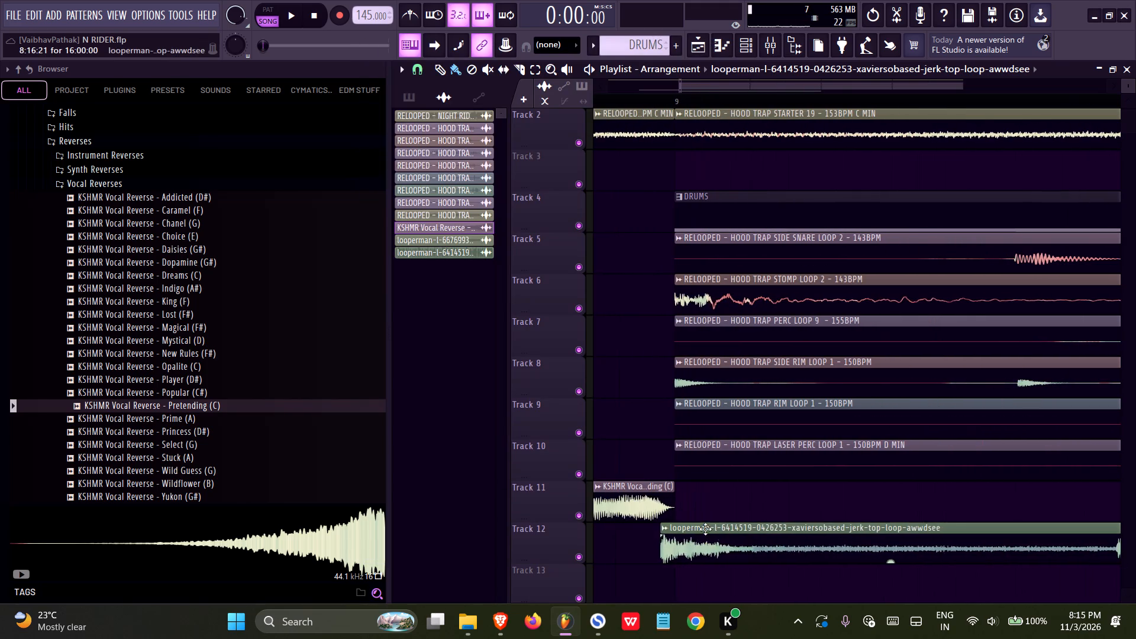
{"action": "left_click_drag", "start_coordinate": [705, 529], "coordinate": [722, 537]}
{"action": "scroll", "coordinate": [703, 483], "scroll_direction": "down", "scroll_amount": 20, "text": "ctrl"}
{"action": "scroll", "coordinate": [703, 483], "scroll_direction": "down", "scroll_amount": 7, "text": "ctrl"}
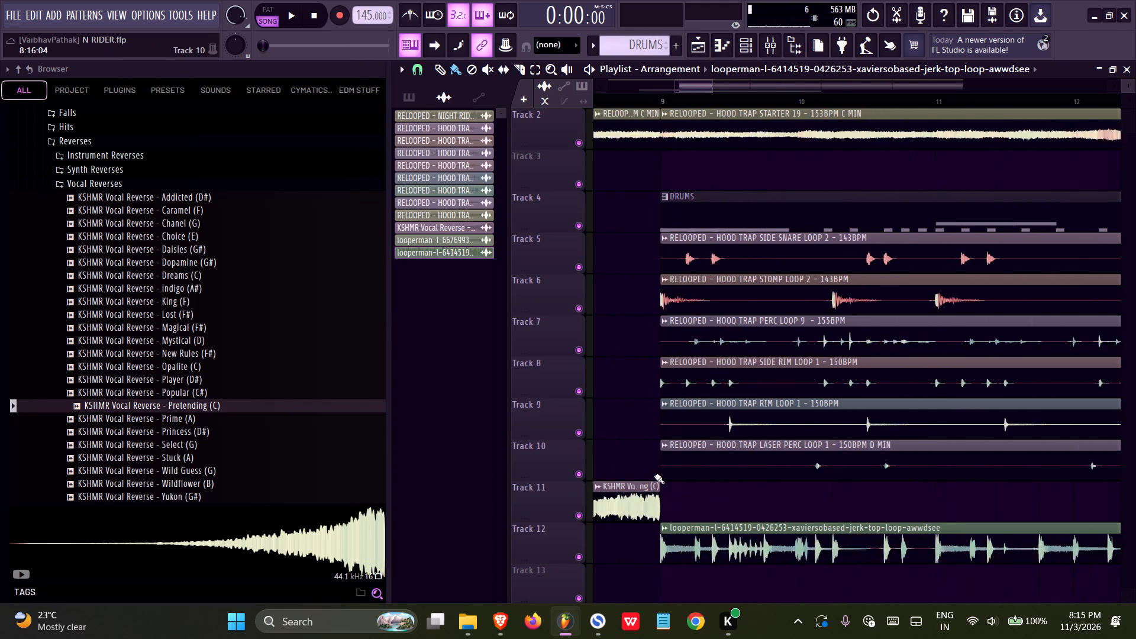
{"action": "scroll", "coordinate": [654, 476], "scroll_direction": "down", "scroll_amount": 16, "text": "ctrl"}
Show all channels of the DRUMS pattern in the channel rack, mute HOOD TRAP SNARE 63 and return to the playlist.
{"action": "left_click", "coordinate": [707, 209]}
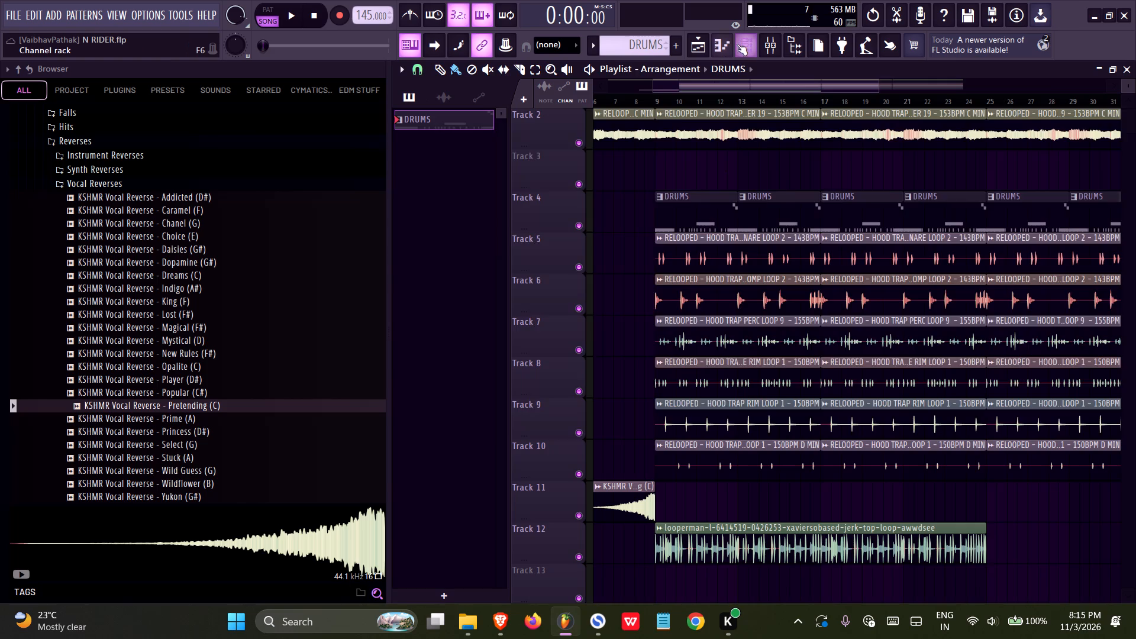
{"action": "left_click", "coordinate": [737, 44]}
{"action": "left_click", "coordinate": [522, 115]}
{"action": "left_click", "coordinate": [511, 126]}
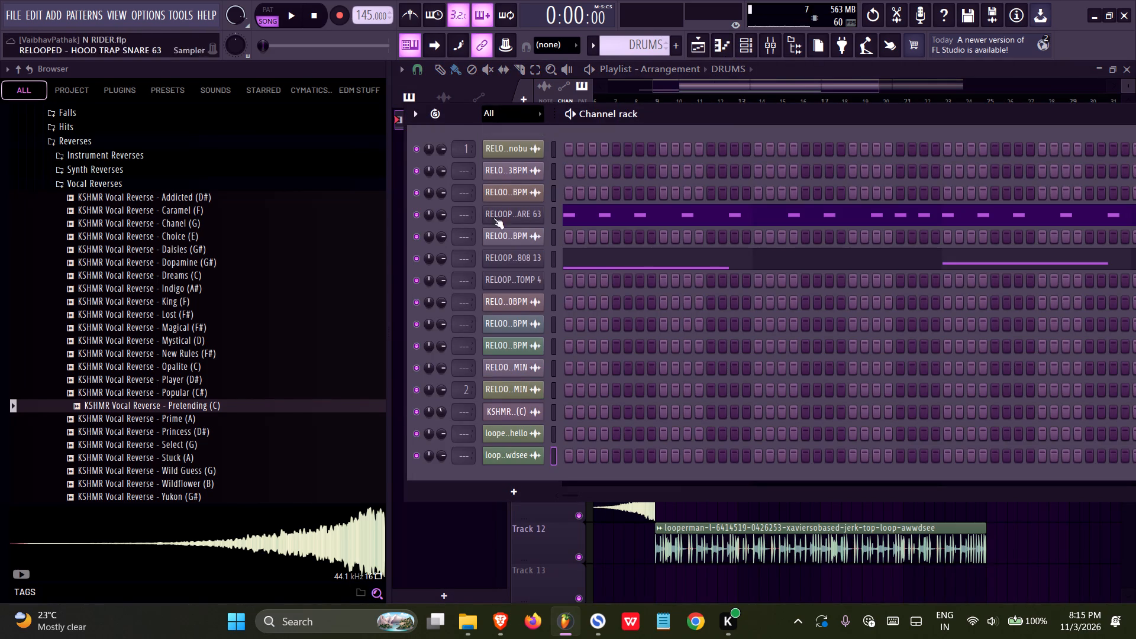
{"action": "left_click", "coordinate": [406, 212]}
{"action": "left_click", "coordinate": [415, 217]}
{"action": "right_click", "coordinate": [632, 586]}
Play the arrangement from the beginning, check where the jerk top loop ends, save the project and switch to Simplenote.
{"action": "key", "text": "space"}
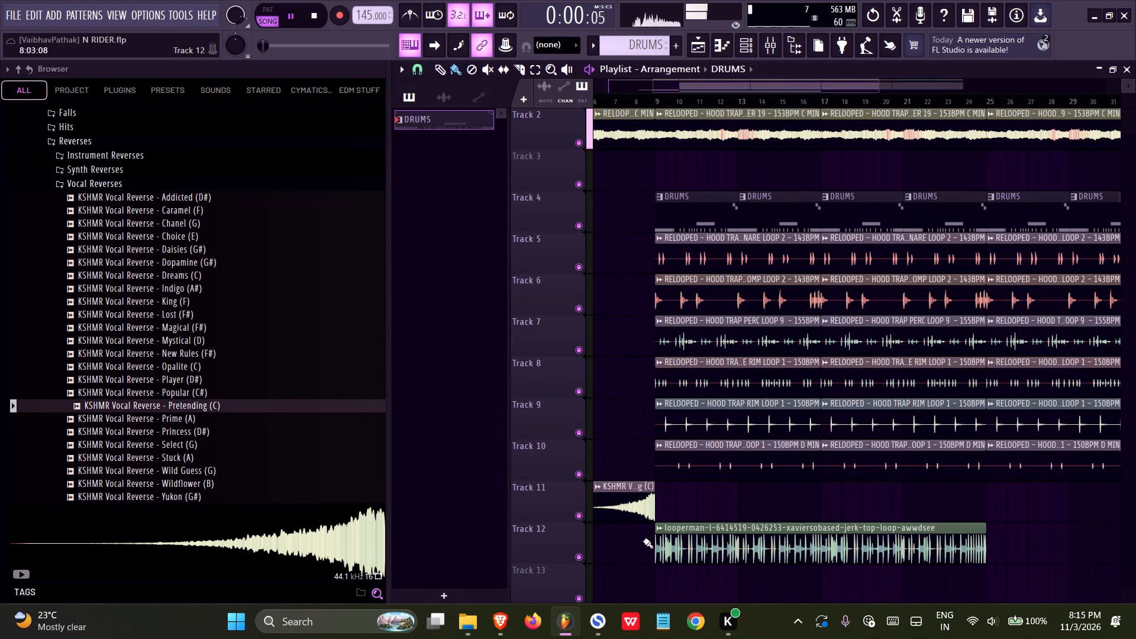
{"action": "scroll", "coordinate": [1086, 592], "scroll_direction": "up", "scroll_amount": 20, "text": "ctrl"}
{"action": "scroll", "coordinate": [1086, 592], "scroll_direction": "up", "scroll_amount": 10, "text": "ctrl"}
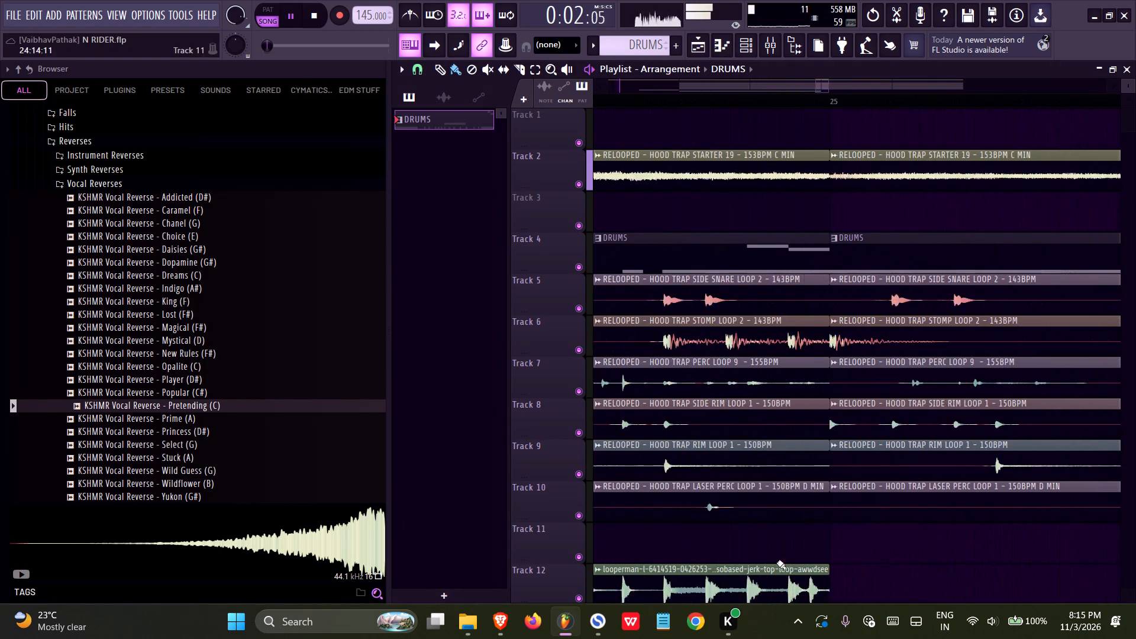
{"action": "scroll", "coordinate": [777, 562], "scroll_direction": "up", "scroll_amount": 13, "text": "ctrl"}
{"action": "scroll", "coordinate": [878, 567], "scroll_direction": "down", "scroll_amount": 20, "text": "ctrl"}
{"action": "scroll", "coordinate": [878, 567], "scroll_direction": "down", "scroll_amount": 6, "text": "ctrl"}
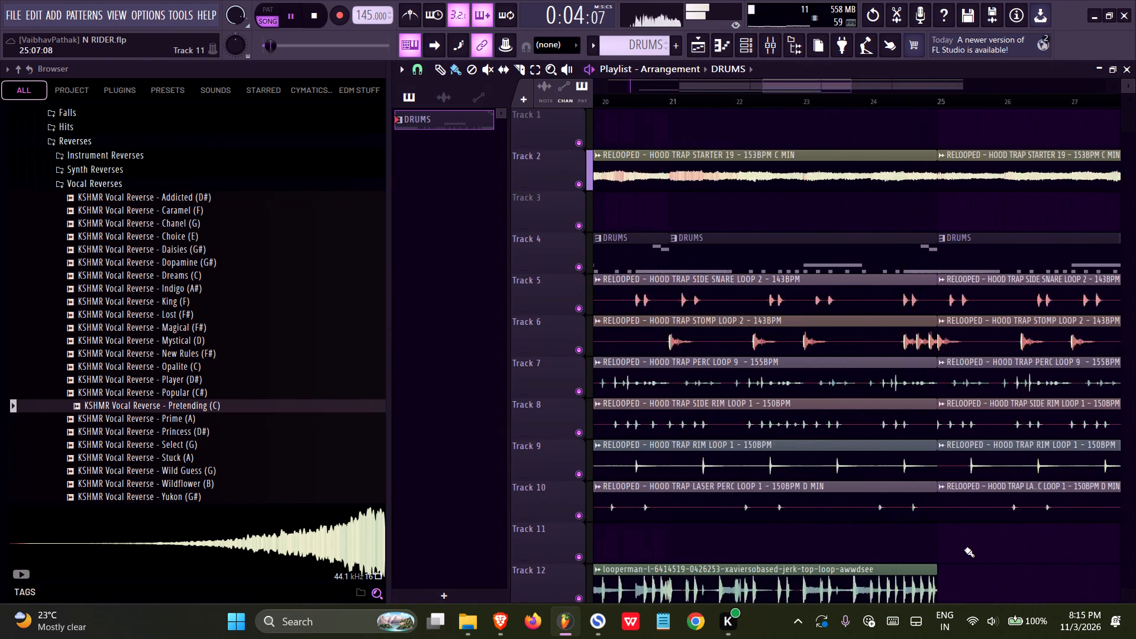
{"action": "scroll", "coordinate": [964, 549], "scroll_direction": "down", "scroll_amount": 20, "text": "ctrl"}
{"action": "scroll", "coordinate": [964, 549], "scroll_direction": "down", "scroll_amount": 6, "text": "ctrl"}
{"action": "key", "text": "ctrl+s"}
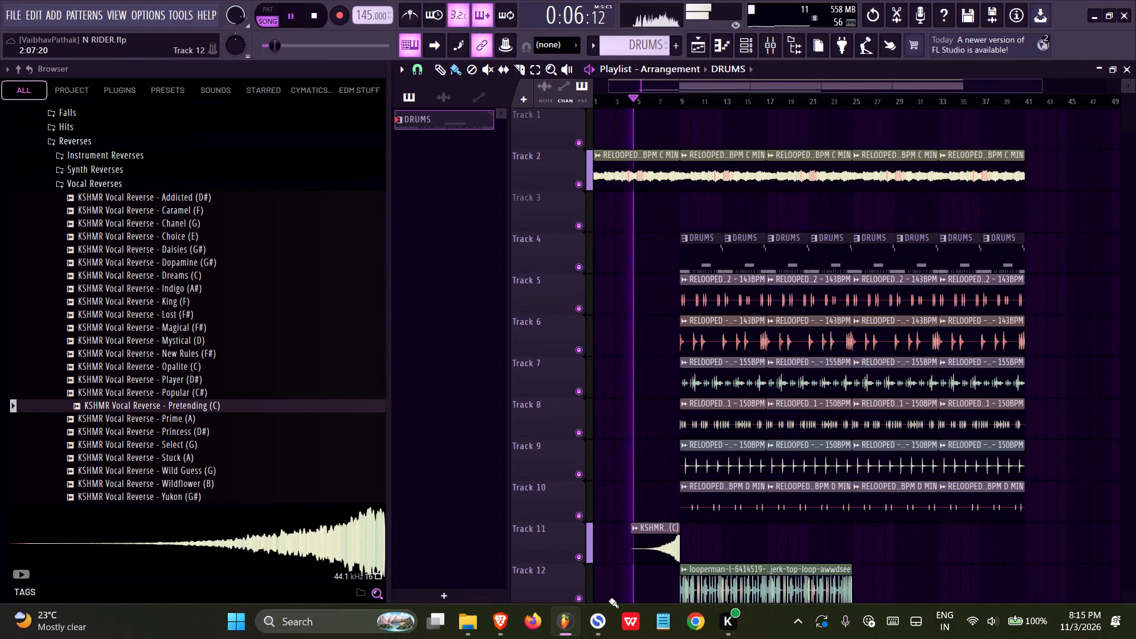
{"action": "left_click", "coordinate": [604, 613]}
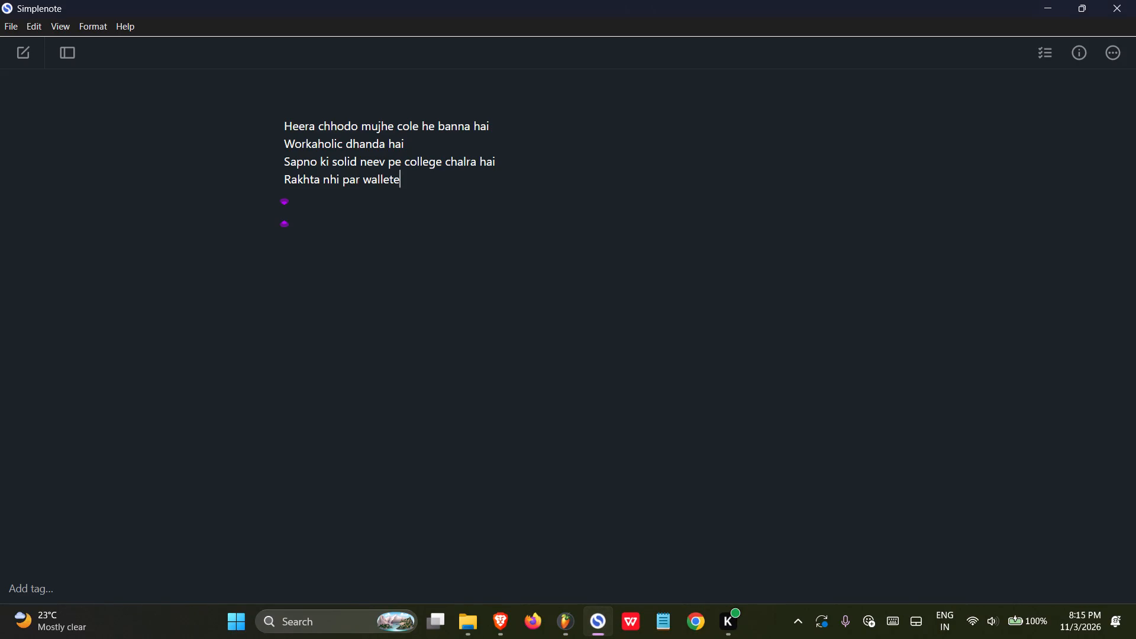
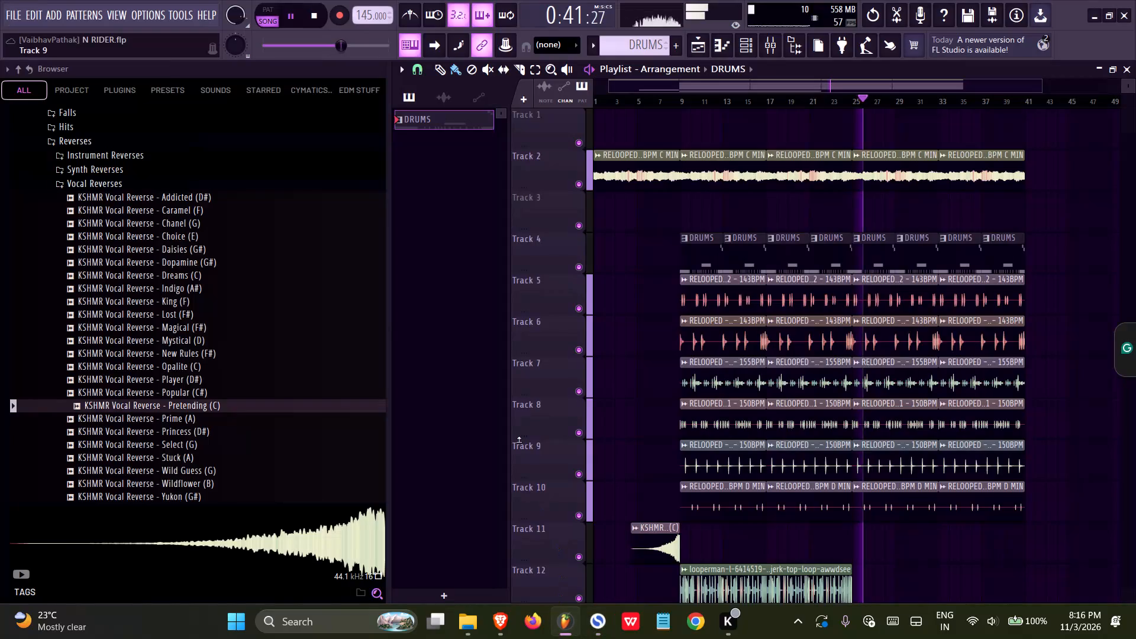
Duplicate the jerk top loop clip on Track 12 so a second copy runs from bar 25 to bar 41, and save the project.
{"action": "scroll", "coordinate": [631, 373], "scroll_direction": "down", "scroll_amount": 2}
{"action": "scroll", "coordinate": [519, 442], "scroll_direction": "down", "scroll_amount": 2}
{"action": "scroll", "coordinate": [866, 409], "scroll_direction": "up", "scroll_amount": 4, "text": "ctrl"}
{"action": "left_click_drag", "start_coordinate": [793, 424], "coordinate": [760, 432], "text": "ctrl"}
{"action": "key", "text": "ctrl+b"}
{"action": "key", "text": "ctrl+s"}
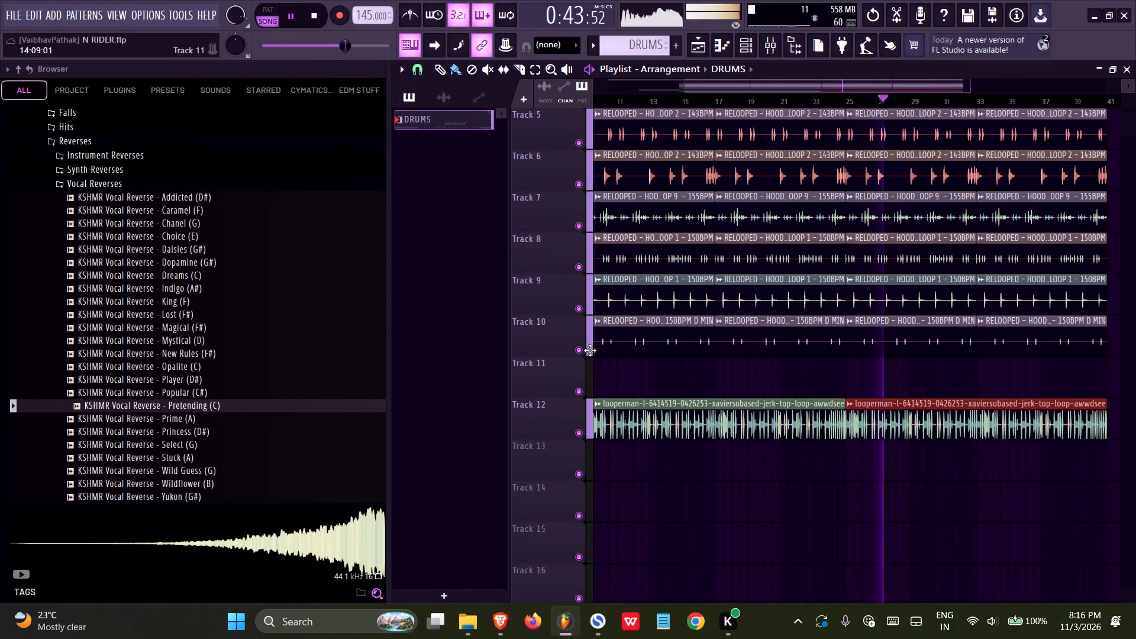
{"action": "scroll", "coordinate": [144, 404], "scroll_direction": "up", "scroll_amount": 5}
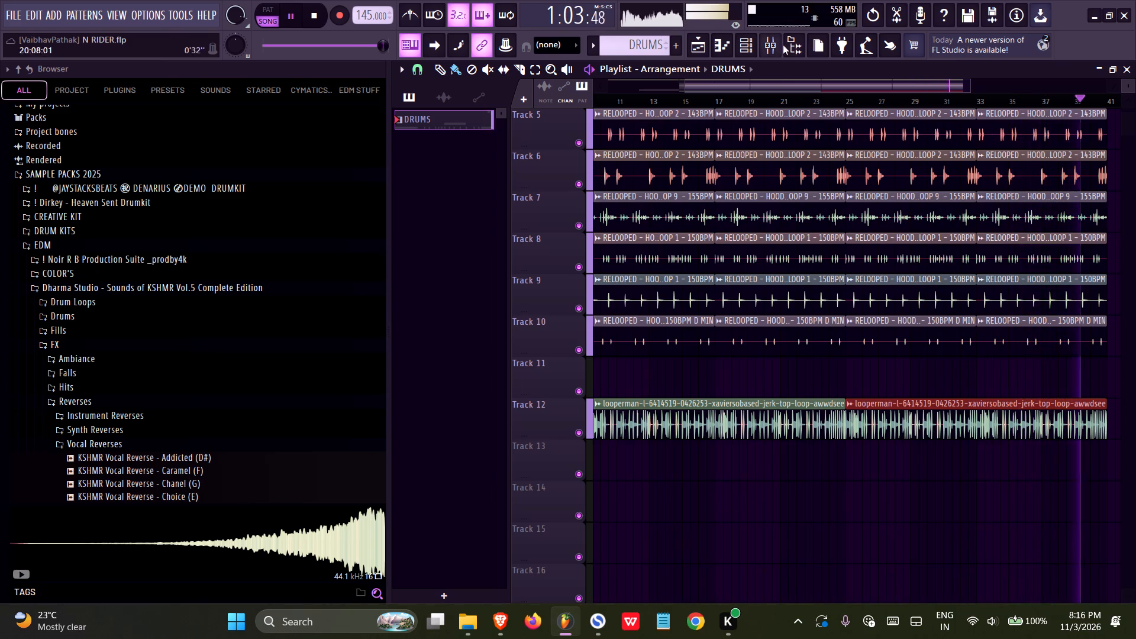
Hide the browser to widen the playlist and save the project.
{"action": "left_click", "coordinate": [796, 37]}
{"action": "scroll", "coordinate": [775, 353], "scroll_direction": "down", "scroll_amount": 6, "text": "ctrl"}
{"action": "key", "text": "ctrl+s"}
{"action": "scroll", "coordinate": [293, 359], "scroll_direction": "up", "scroll_amount": 6}
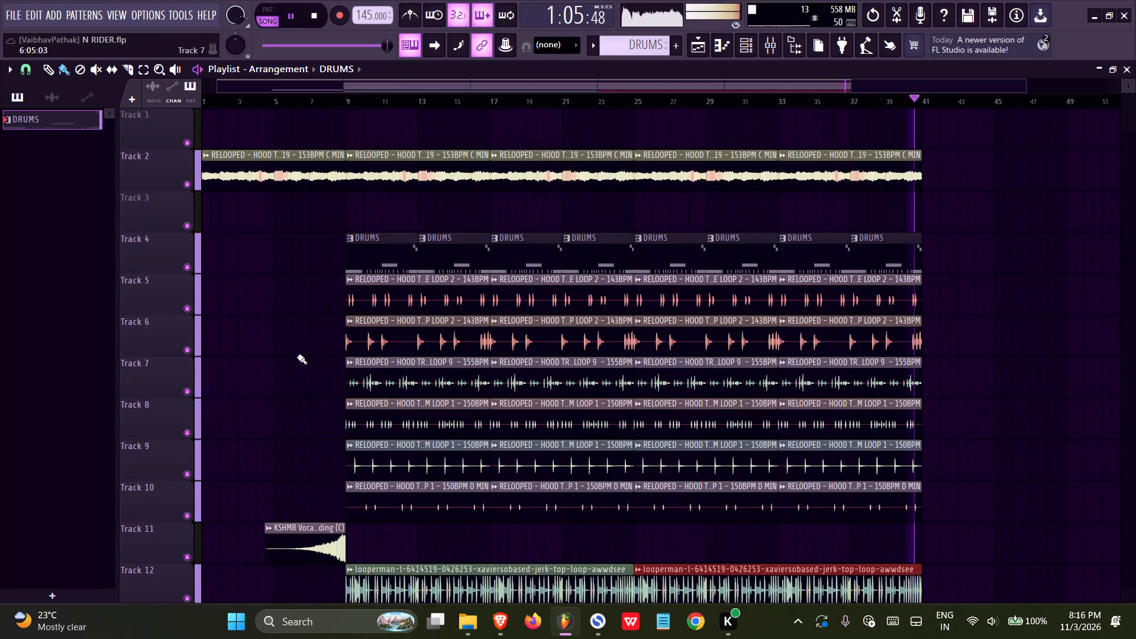
{"action": "scroll", "coordinate": [327, 345], "scroll_direction": "up", "scroll_amount": 5, "text": "ctrl"}
Unmute HOOD TRAP SNARE 63 in the DRUMS pattern's channel rack and play the arrangement from bar 9.
{"action": "left_click", "coordinate": [403, 251]}
{"action": "double_click", "coordinate": [403, 250]}
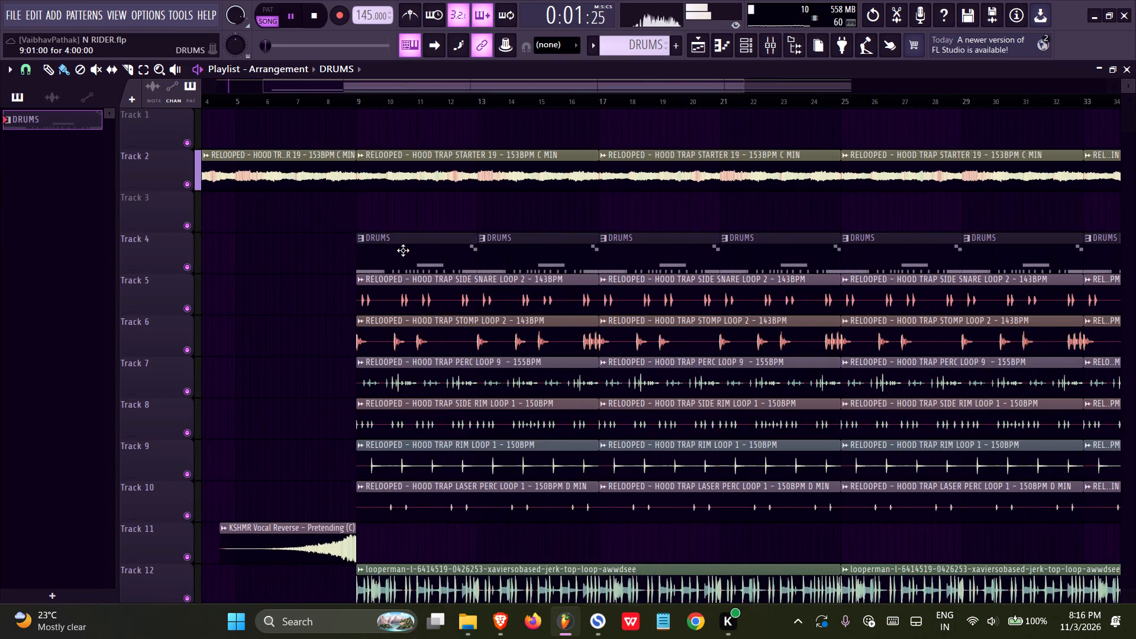
{"action": "middle_click_drag", "start_coordinate": [480, 224], "coordinate": [818, 205]}
{"action": "left_click", "coordinate": [744, 43]}
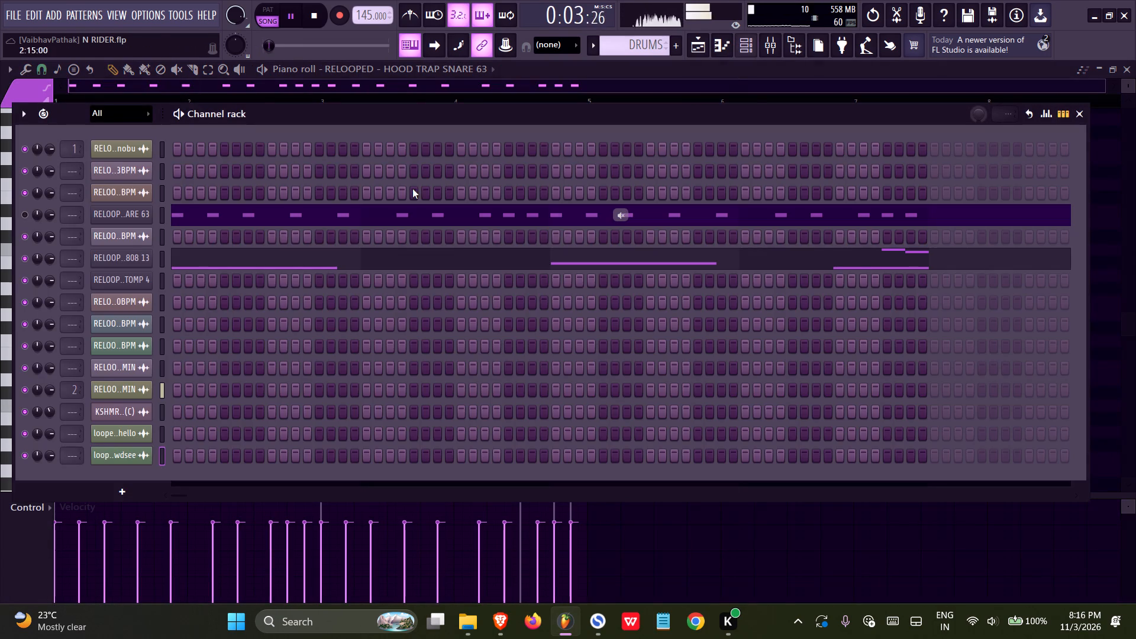
{"action": "left_click", "coordinate": [26, 213]}
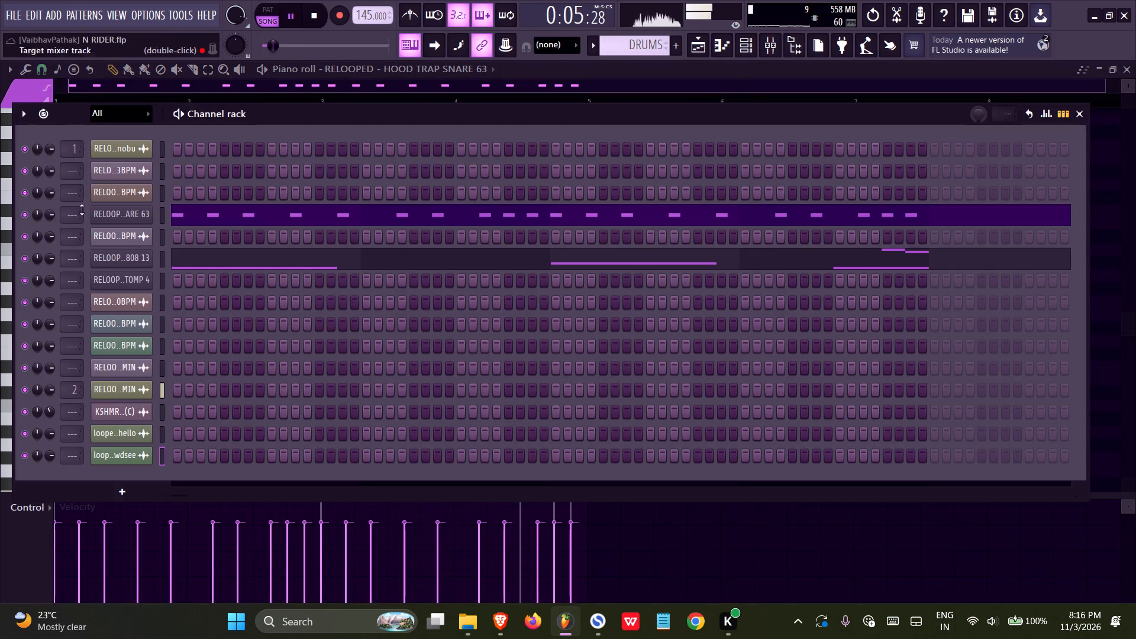
{"action": "left_click", "coordinate": [687, 57]}
{"action": "left_click", "coordinate": [689, 56]}
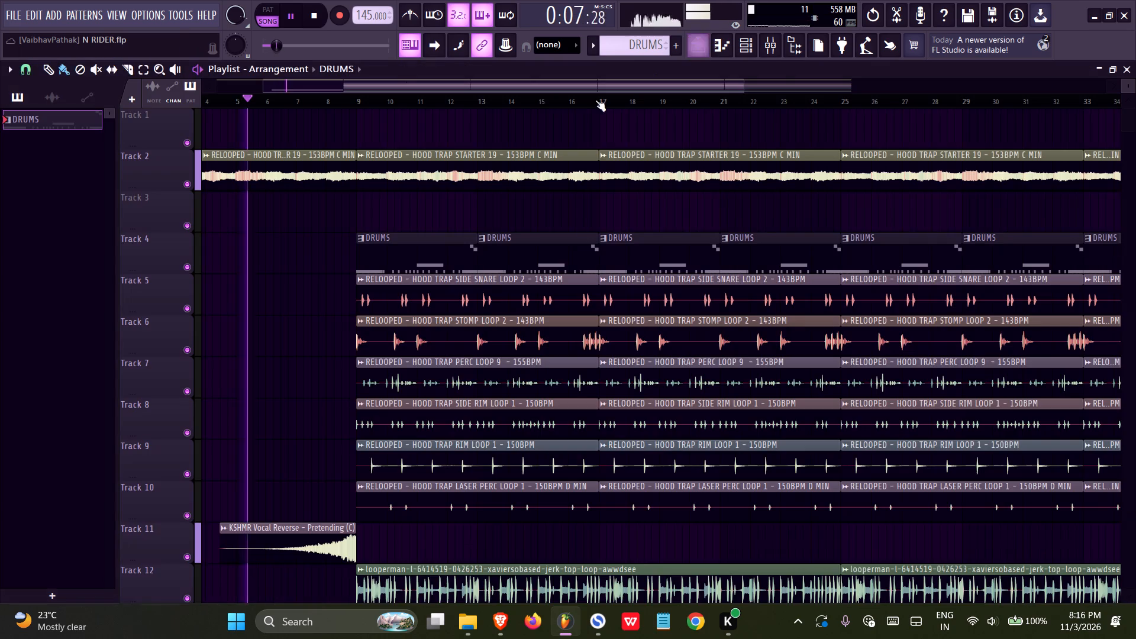
{"action": "left_click", "coordinate": [348, 99]}
{"action": "scroll", "coordinate": [327, 182], "scroll_direction": "down", "scroll_amount": 2}
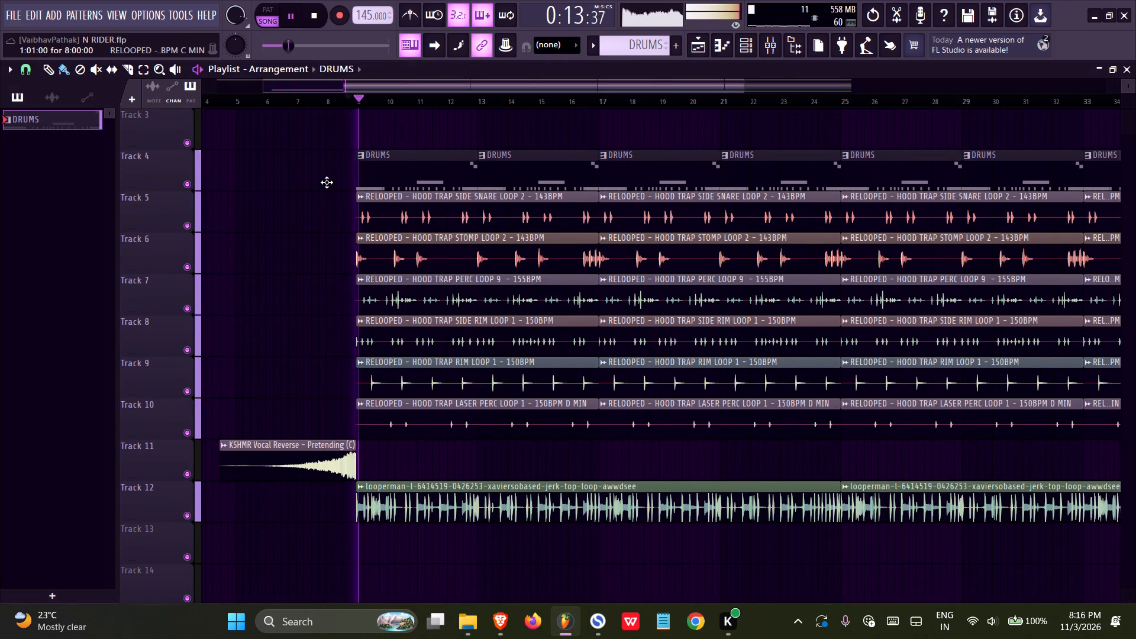
Cut all HOOD TRAP SNARE 63 notes from the DRUMS pattern, leaving its channel unmuted.
{"action": "left_click", "coordinate": [749, 44]}
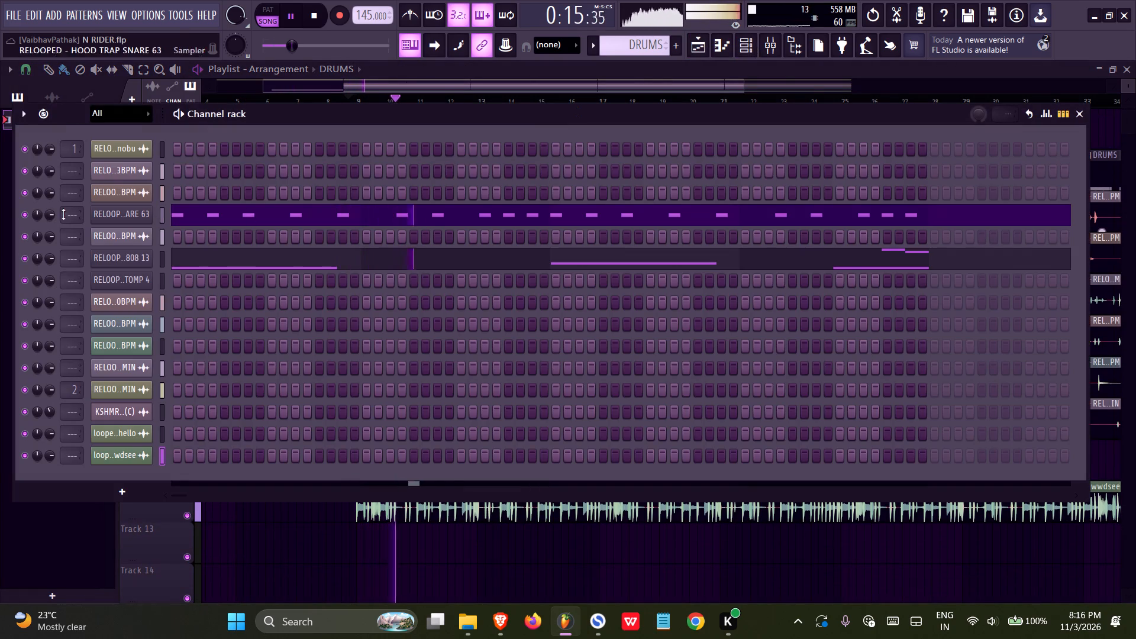
{"action": "left_click", "coordinate": [20, 209]}
{"action": "right_click", "coordinate": [128, 212]}
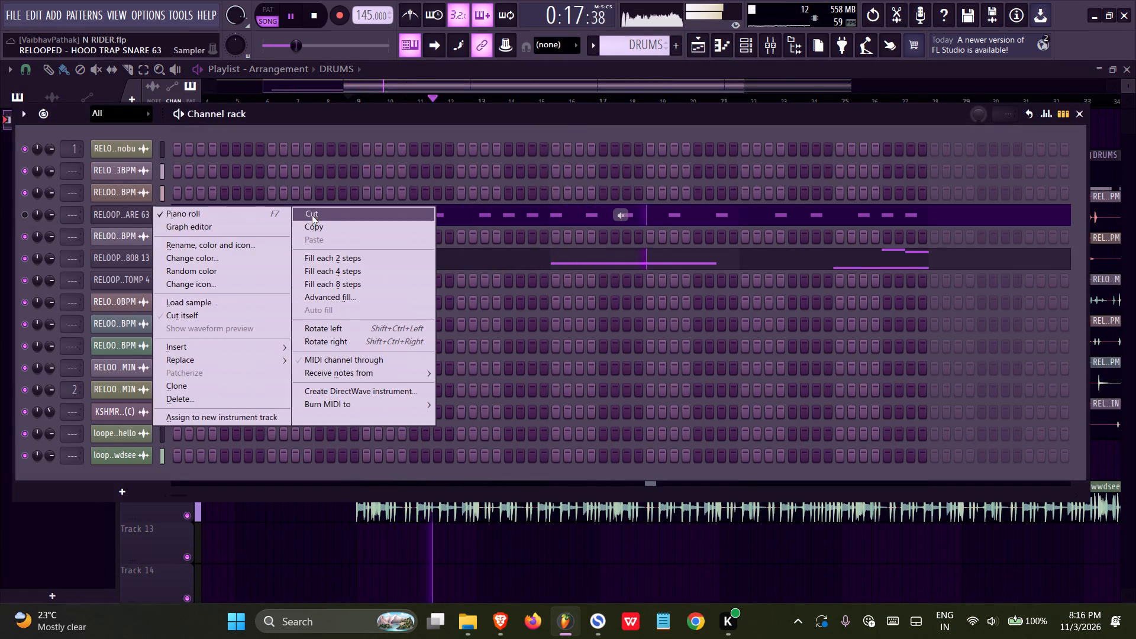
{"action": "left_click", "coordinate": [318, 215]}
{"action": "left_click", "coordinate": [27, 212]}
Check the HOOD TRAP 808 13 notes in the piano roll, return to the playlist and save the project.
{"action": "left_click", "coordinate": [195, 262]}
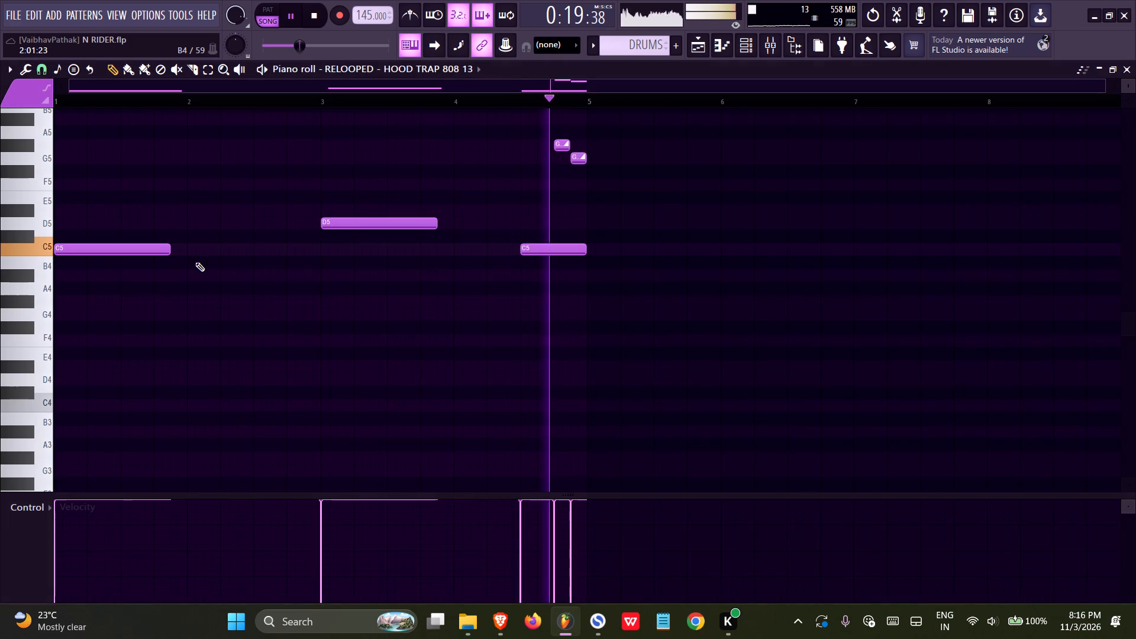
{"action": "key", "text": "alt+x"}
{"action": "left_click", "coordinate": [601, 396]}
{"action": "left_click", "coordinate": [709, 41]}
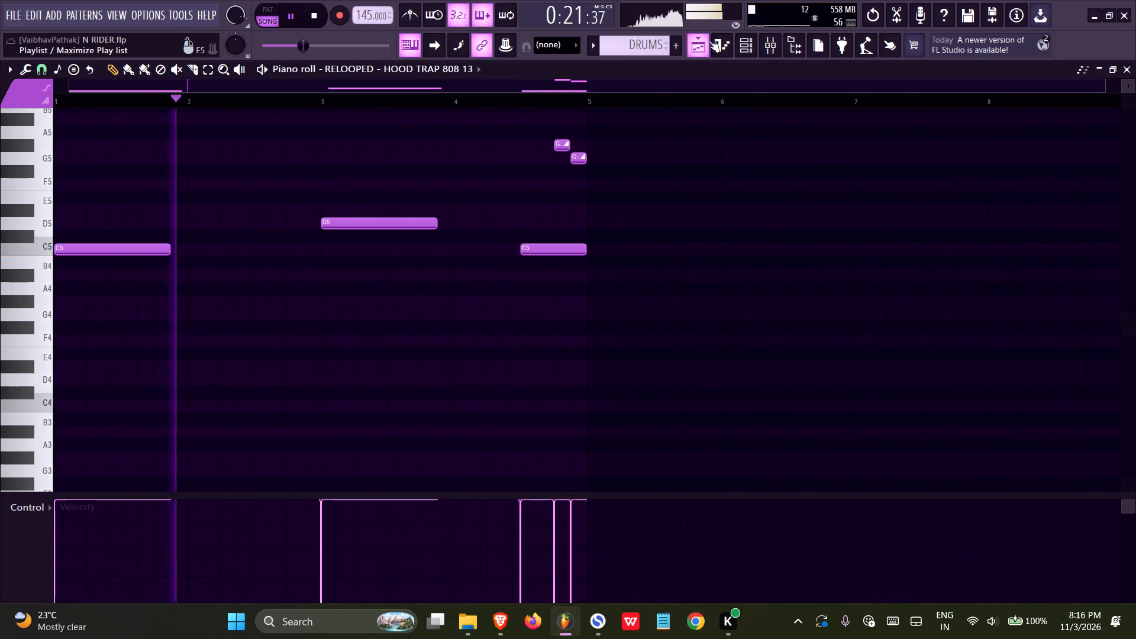
{"action": "scroll", "coordinate": [311, 325], "scroll_direction": "down", "scroll_amount": 5, "text": "ctrl"}
{"action": "key", "text": "ctrl+s"}
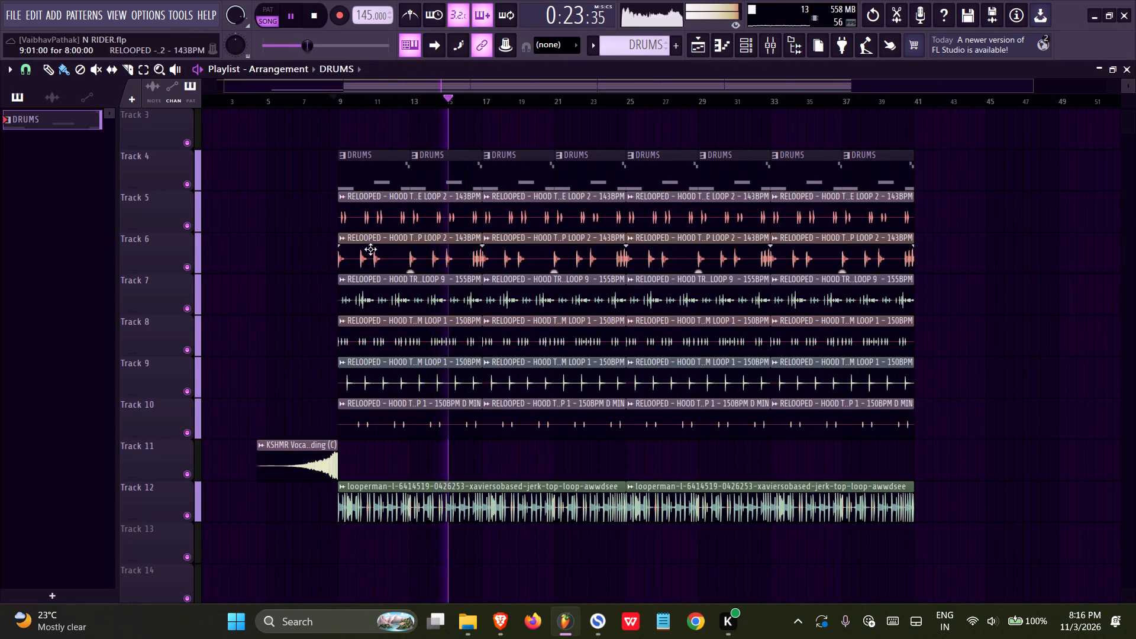
Delete the HOOD TRAP STOMP LOOP 2 clips from Track 6 and undo the erasing of the perc loop clips on Track 7.
{"action": "right_click_drag", "start_coordinate": [374, 244], "coordinate": [856, 261]}
{"action": "right_click_drag", "start_coordinate": [857, 273], "coordinate": [384, 289]}
{"action": "key", "text": "ctrl+z"}
Move all HOOD TRAP SIDE SNARE LOOP 2 clips from Track 5 down to Track 6 and save the project.
{"action": "left_click_drag", "start_coordinate": [410, 240], "coordinate": [806, 222], "text": "ctrl"}
{"action": "key", "text": "shift+Down"}
{"action": "key", "text": "ctrl+s"}
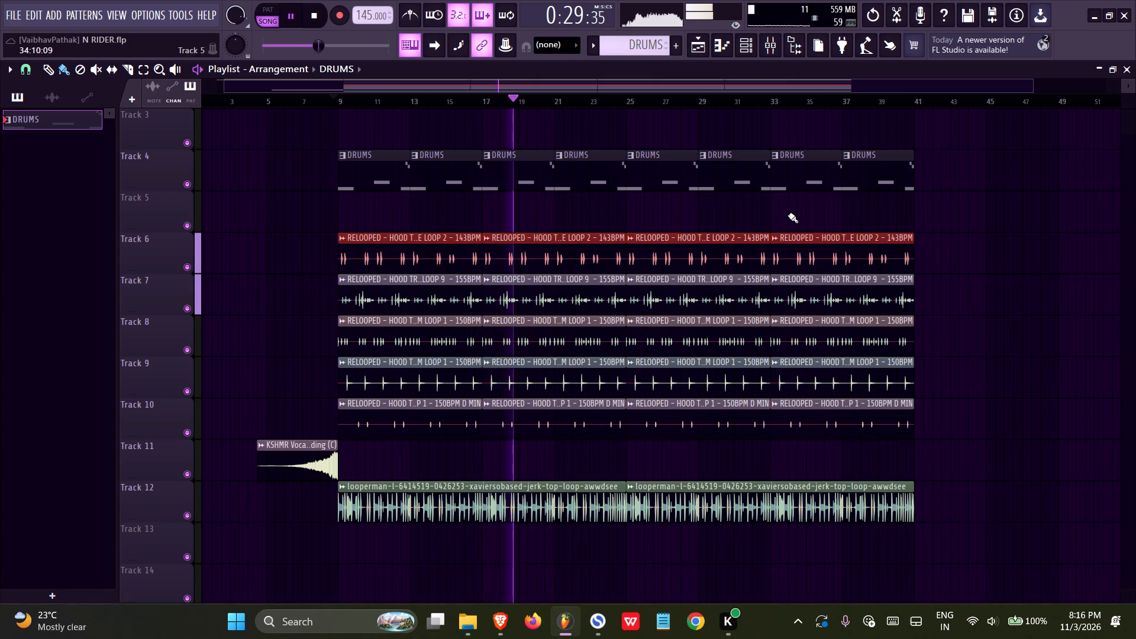
{"action": "scroll", "coordinate": [191, 277], "scroll_direction": "down", "scroll_amount": 3}
{"action": "scroll", "coordinate": [286, 300], "scroll_direction": "up", "scroll_amount": 5}
{"action": "key", "text": "ctrl+s"}
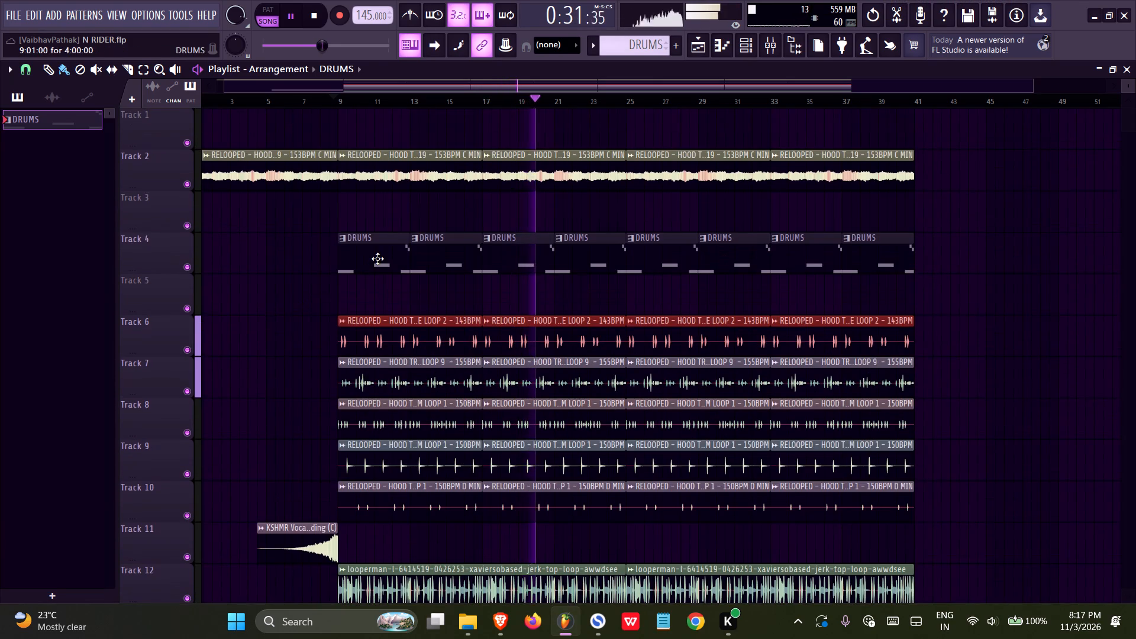
Examine the HOOD TRAP 808 13 notes of the DRUMS pattern in the piano roll, save the project and stop playback.
{"action": "double_click", "coordinate": [378, 258]}
{"action": "scroll", "coordinate": [506, 257], "scroll_direction": "down", "scroll_amount": 5, "text": "ctrl"}
{"action": "key", "text": "ctrl+s"}
{"action": "key", "text": "space"}
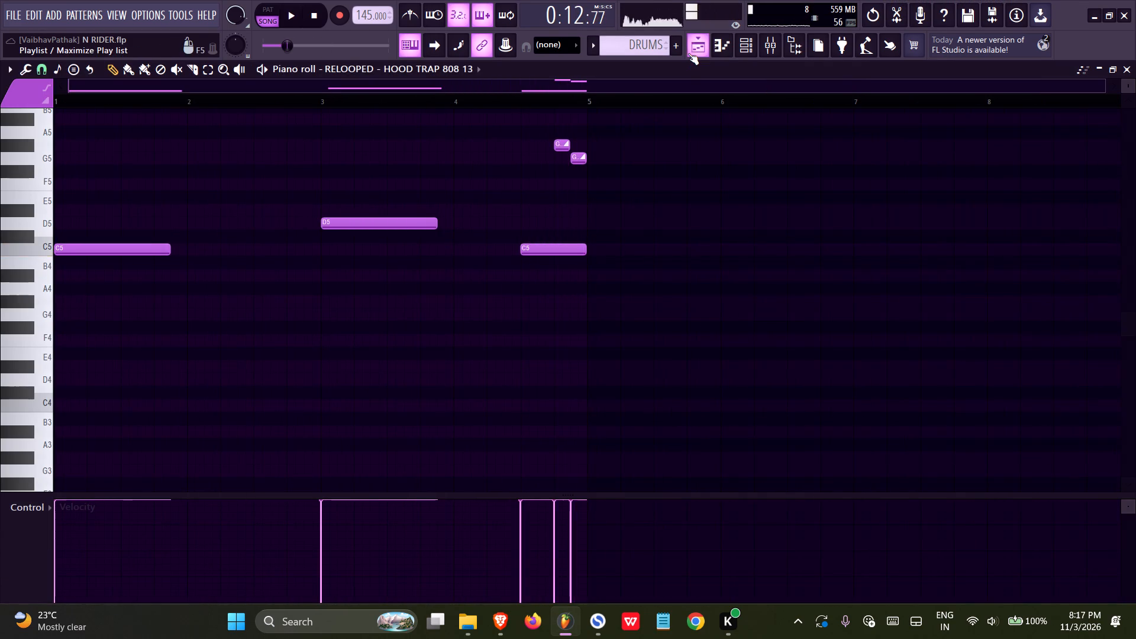
Play the arrangement from the beginning in the playlist, save the project and switch to Simplenote.
{"action": "left_click", "coordinate": [688, 53]}
{"action": "left_click_drag", "start_coordinate": [250, 100], "coordinate": [0, 118]}
{"action": "key", "text": "space"}
{"action": "key", "text": "ctrl+s"}
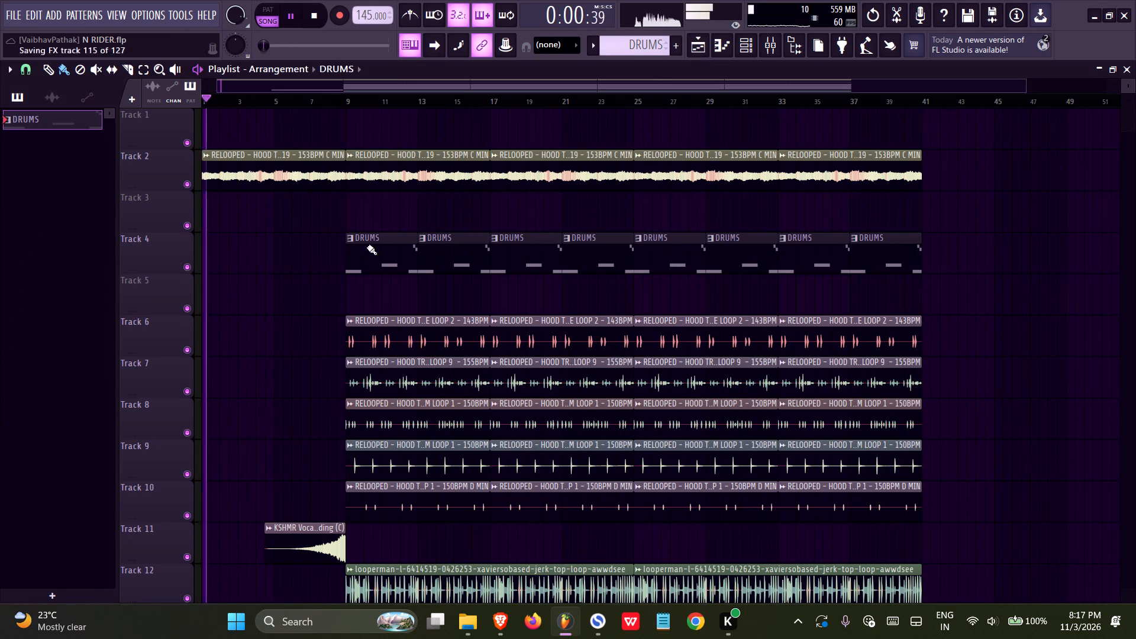
{"action": "scroll", "coordinate": [297, 299], "scroll_direction": "down", "scroll_amount": 3}
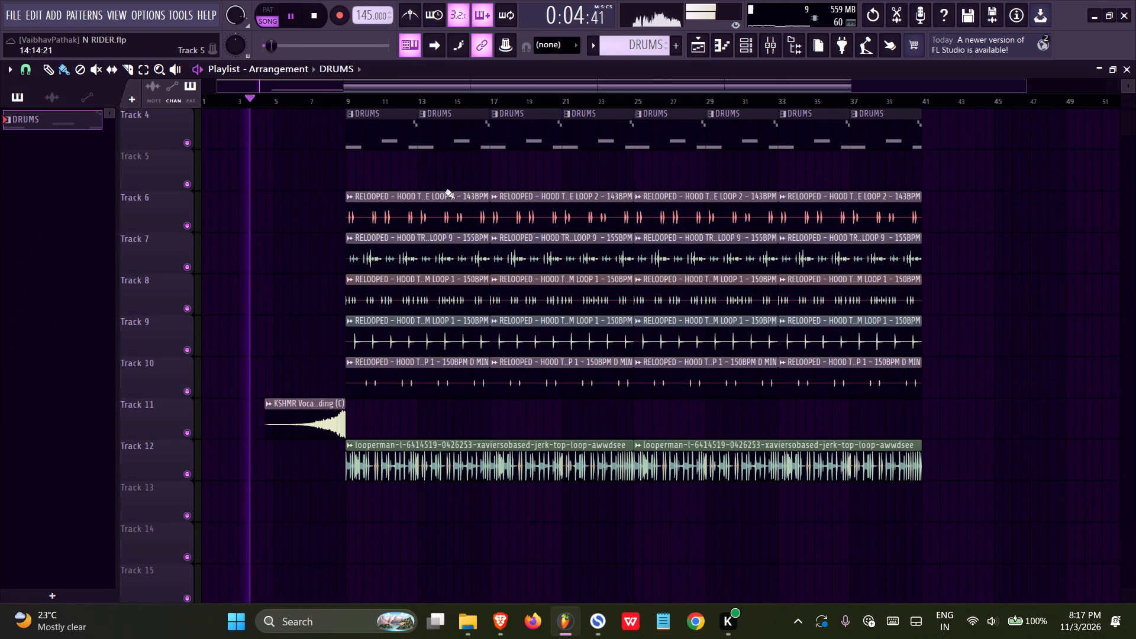
{"action": "left_click", "coordinate": [601, 611]}
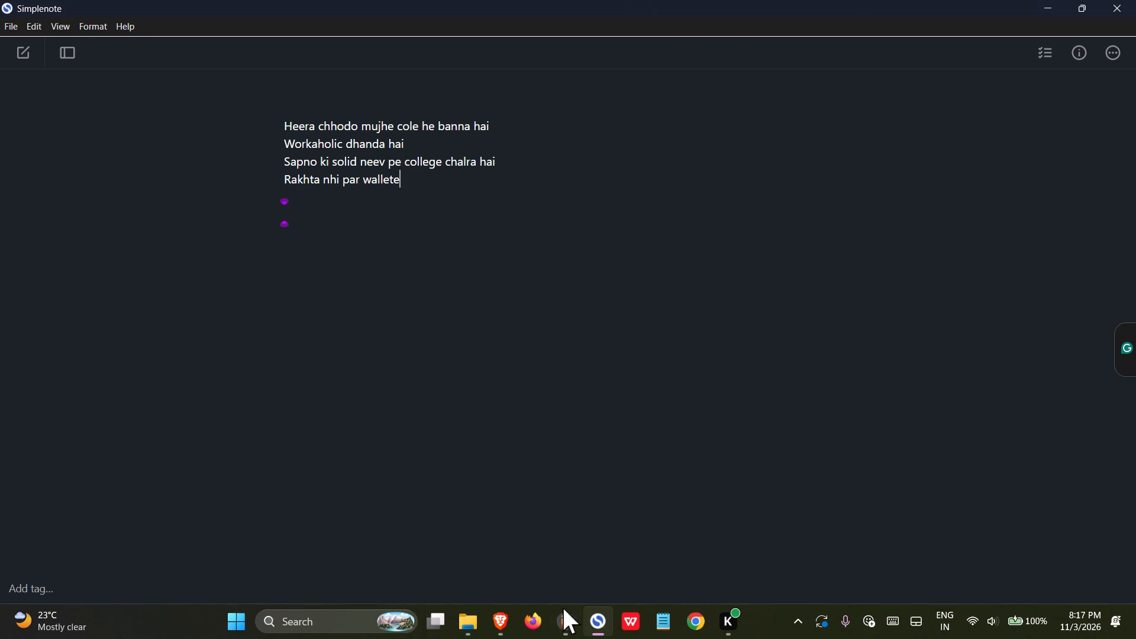
Restart playback in FL Studio, examine the clips on all tracks around the bar 9 drum entry and save the project.
{"action": "left_click", "coordinate": [564, 622]}
{"action": "key", "text": "space"}
{"action": "key", "text": "space"}
{"action": "scroll", "coordinate": [350, 404], "scroll_direction": "up", "scroll_amount": 20, "text": "ctrl"}
{"action": "scroll", "coordinate": [350, 404], "scroll_direction": "up", "scroll_amount": 13, "text": "ctrl"}
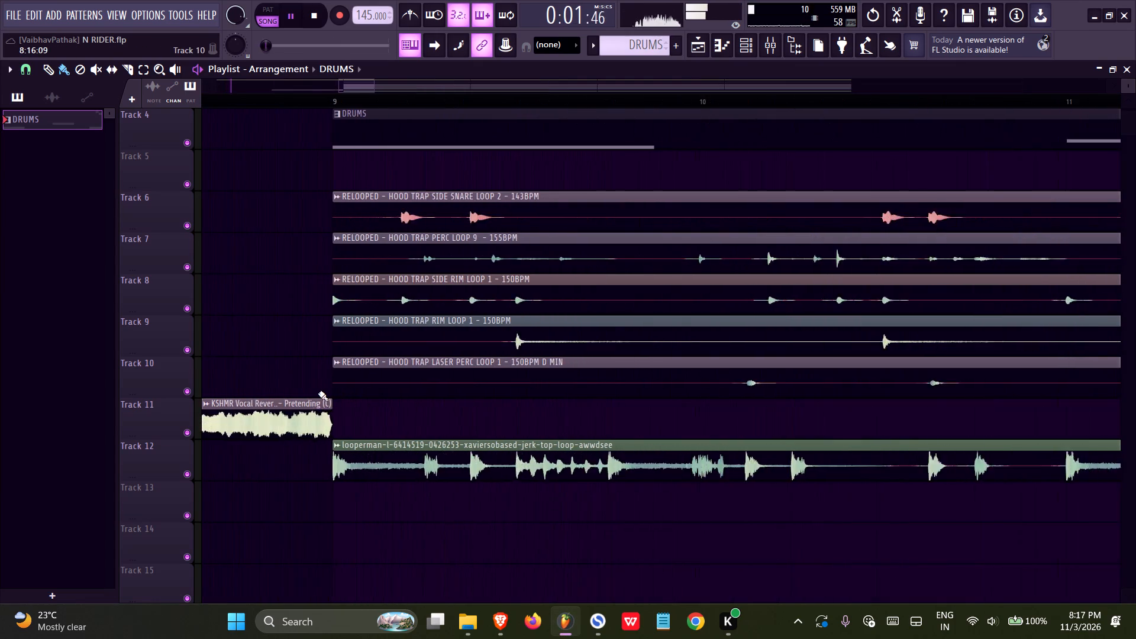
{"action": "scroll", "coordinate": [318, 393], "scroll_direction": "up", "scroll_amount": 2, "text": "ctrl"}
{"action": "scroll", "coordinate": [316, 383], "scroll_direction": "up", "scroll_amount": 3}
{"action": "scroll", "coordinate": [397, 278], "scroll_direction": "down", "scroll_amount": 16, "text": "ctrl"}
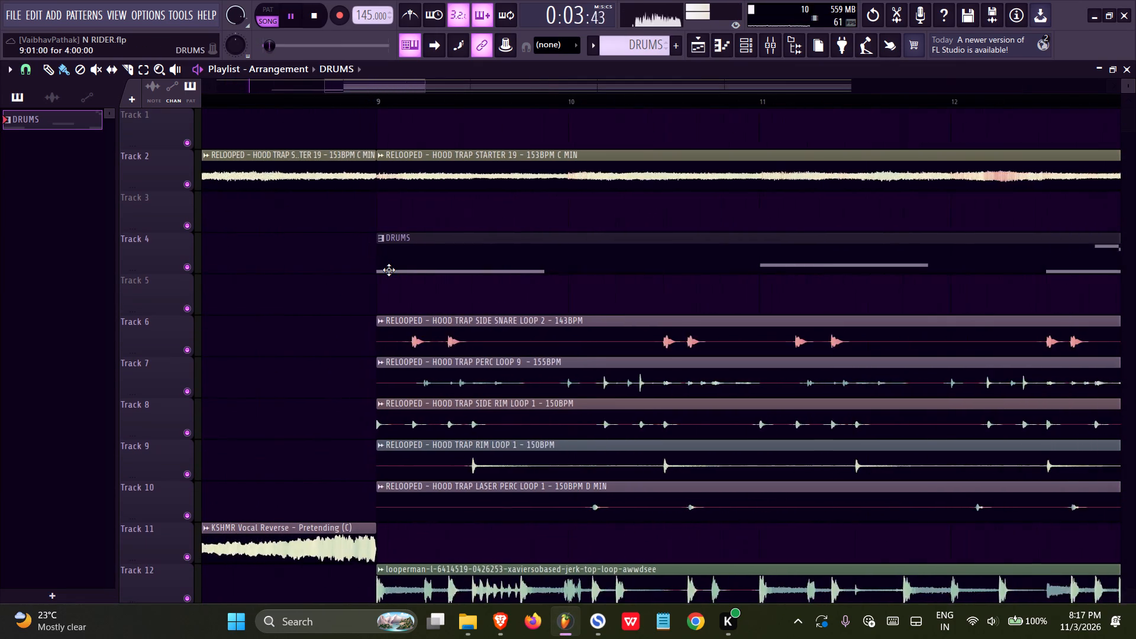
{"action": "scroll", "coordinate": [389, 270], "scroll_direction": "down", "scroll_amount": 7, "text": "ctrl"}
{"action": "key", "text": "ctrl+s"}
{"action": "key", "text": "ctrl+s"}
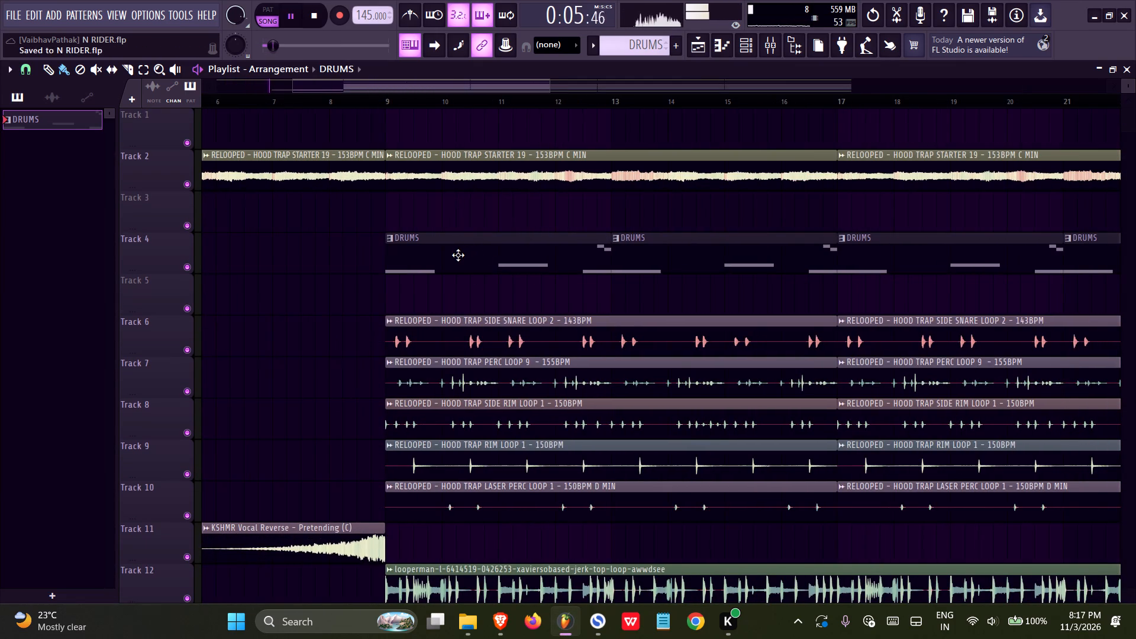
{"action": "scroll", "coordinate": [521, 209], "scroll_direction": "down", "scroll_amount": 3}
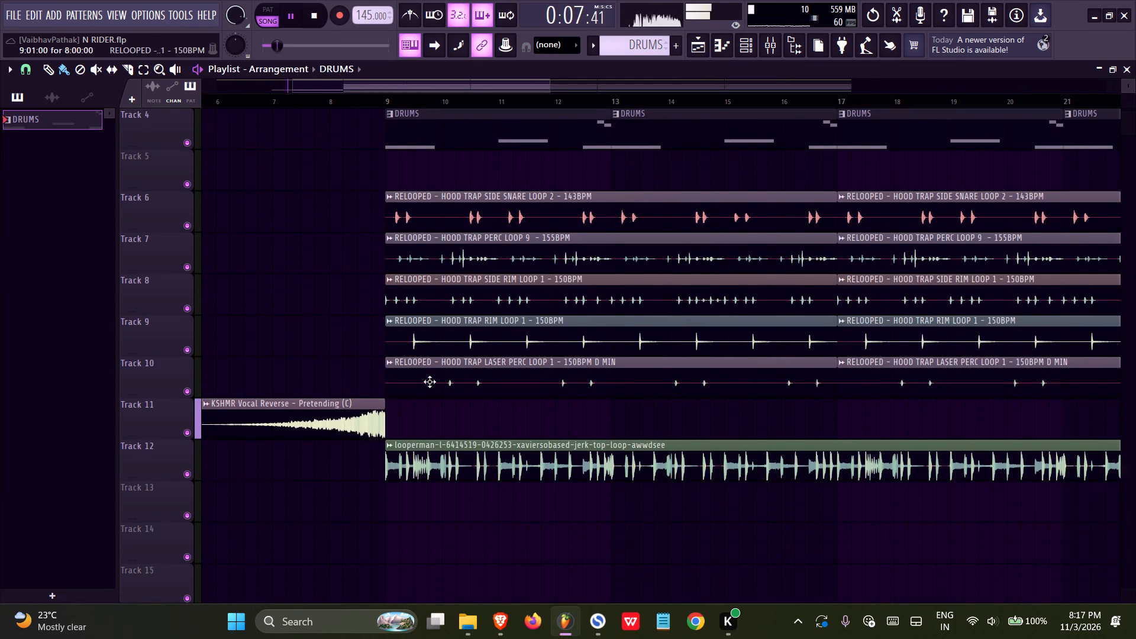
{"action": "scroll", "coordinate": [444, 435], "scroll_direction": "up", "scroll_amount": 16, "text": "ctrl"}
{"action": "key", "text": "ctrl+s"}
{"action": "scroll", "coordinate": [267, 417], "scroll_direction": "up", "scroll_amount": 12, "text": "ctrl"}
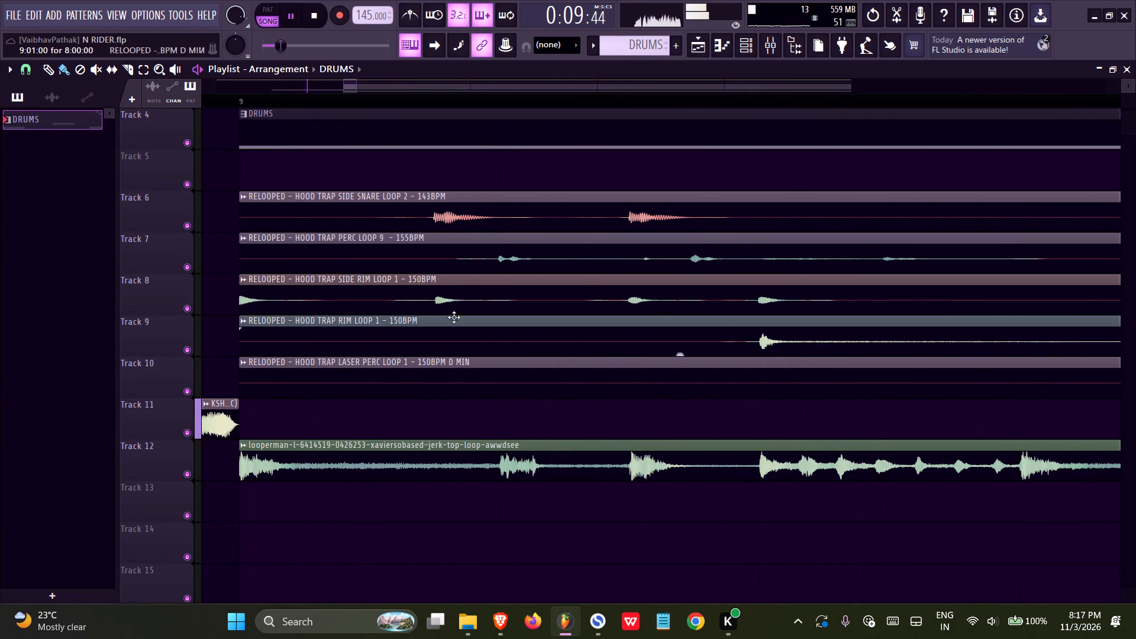
Show the browser beside the playlist, save the project and switch to Simplenote.
{"action": "left_click", "coordinate": [789, 43]}
{"action": "key", "text": "ctrl+s"}
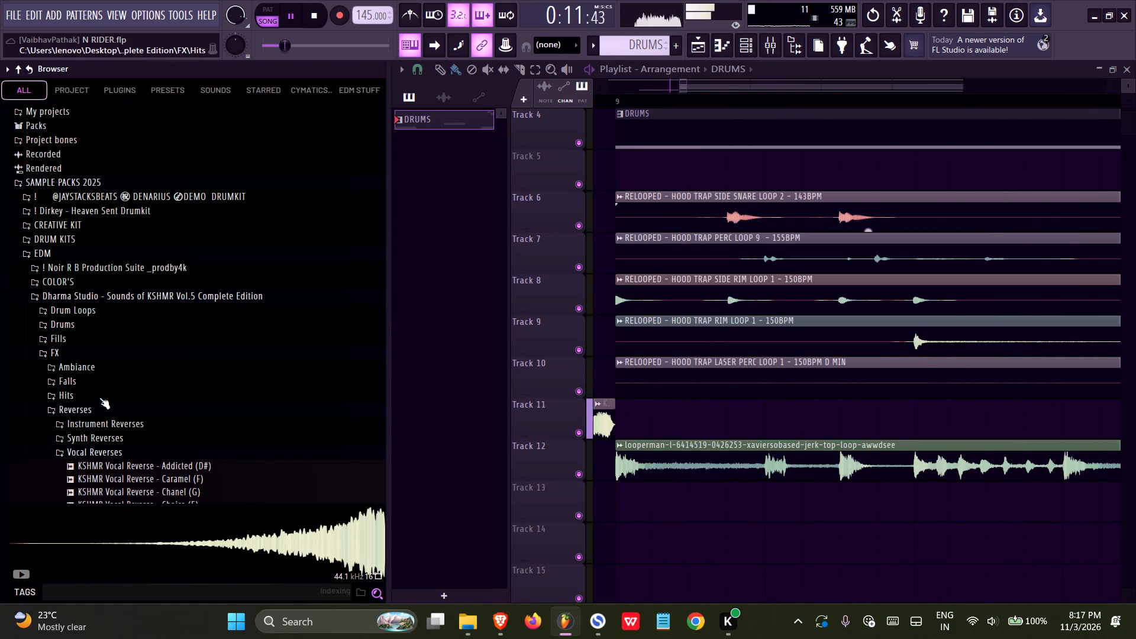
{"action": "left_click", "coordinate": [589, 616]}
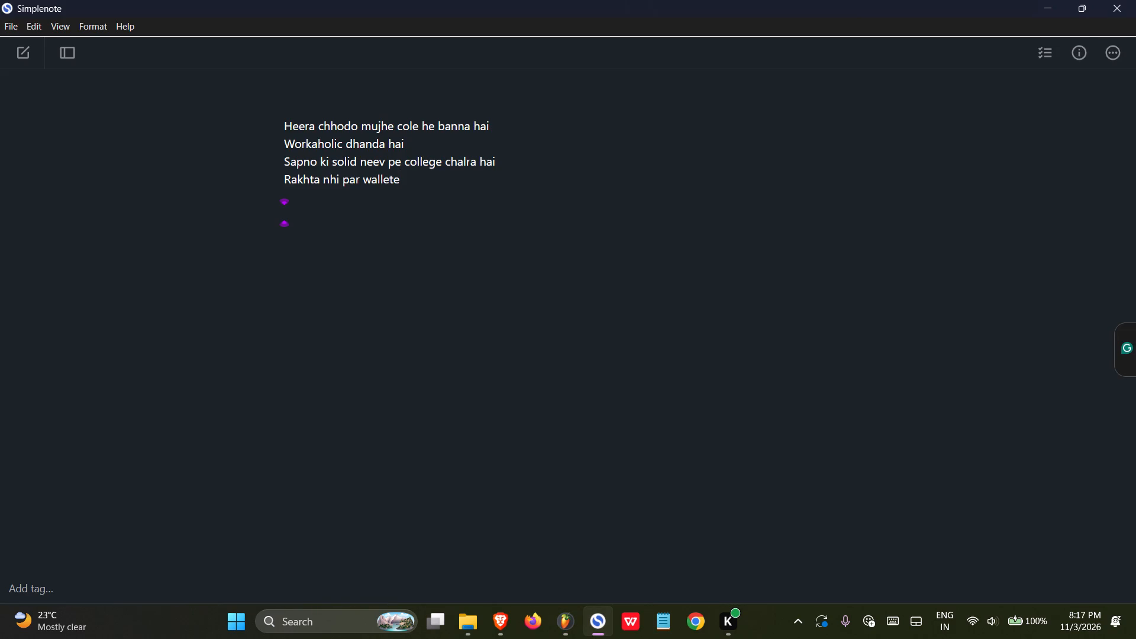
Restart playback in FL Studio, hide the browser and return to Simplenote.
{"action": "left_click", "coordinate": [567, 620]}
{"action": "key", "text": "space"}
{"action": "key", "text": "space"}
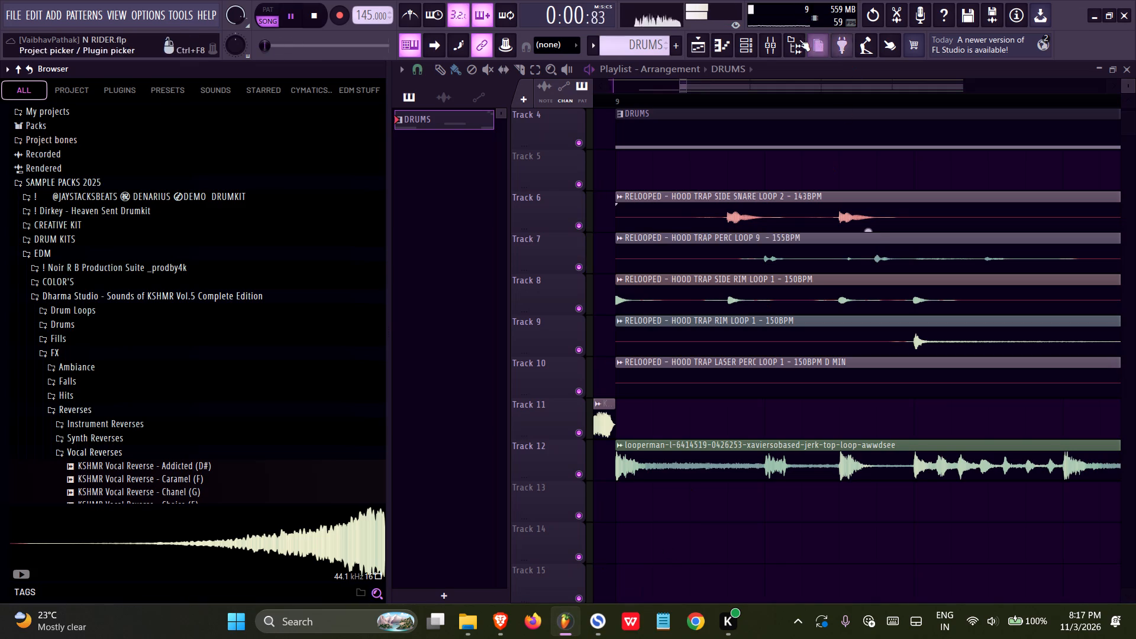
{"action": "left_click", "coordinate": [796, 39]}
{"action": "left_click", "coordinate": [583, 624]}
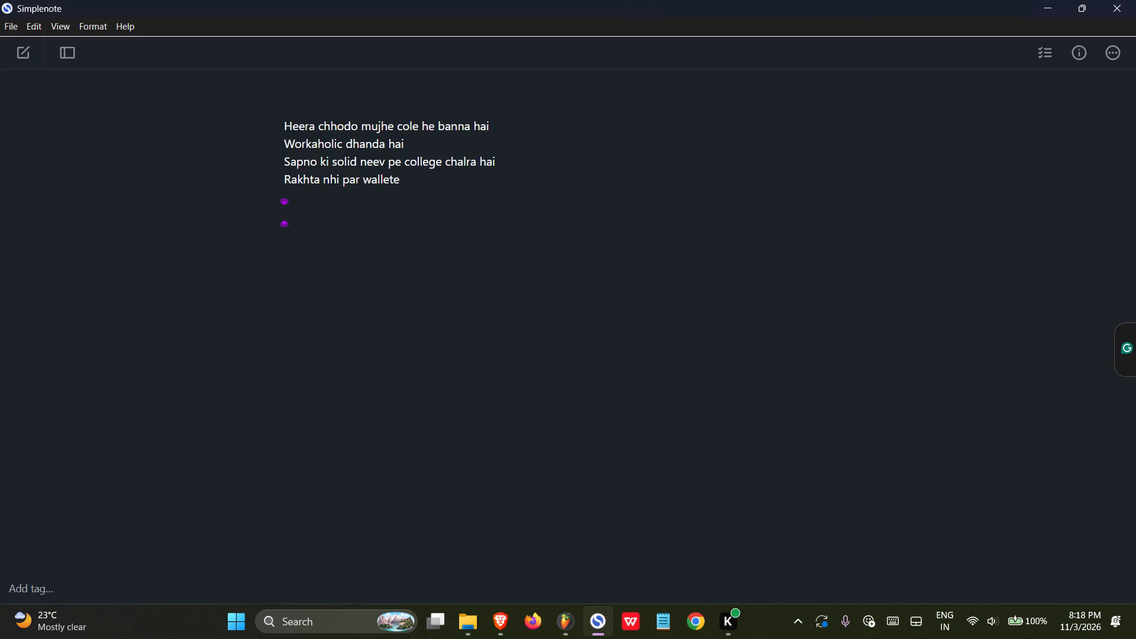
Insert "yeh bada" before "Workaholic dhanda hai" in the second lyric line.
{"action": "left_click", "coordinate": [285, 144]}
{"action": "type", "text": "yeh bada"}
{"action": "key", "text": "space"}
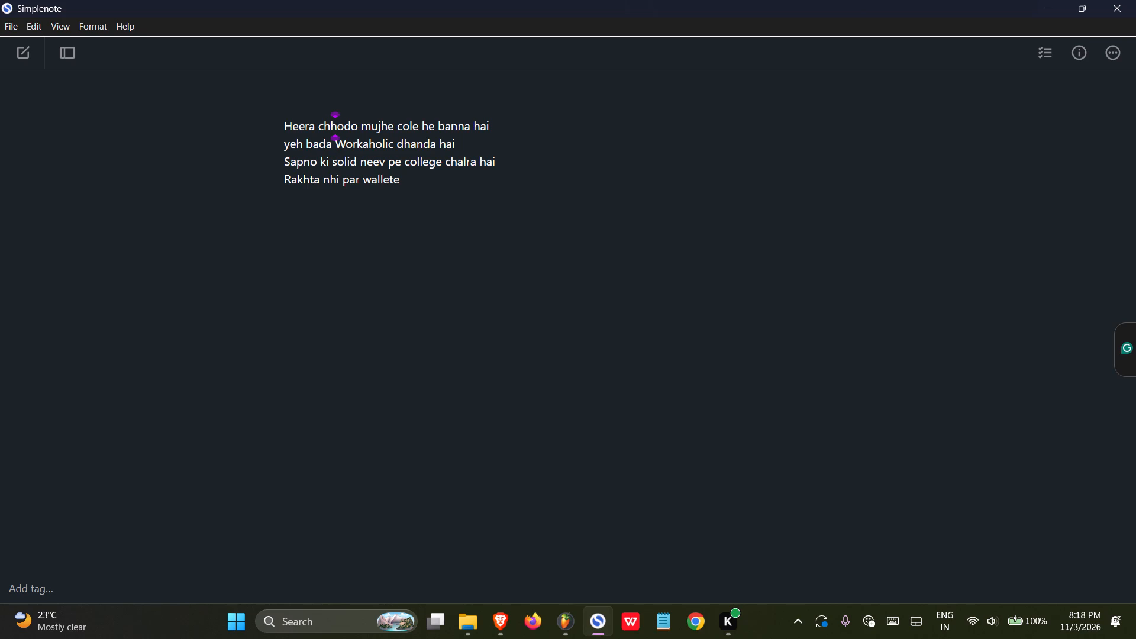
Stop the beat's playback in FL Studio and return to the lyrics in Simplenote.
{"action": "left_click", "coordinate": [566, 617]}
{"action": "key", "text": "space"}
{"action": "left_click", "coordinate": [589, 624]}
Replace "Rakhta nhi par" with "aik" in the fourth lyric line and complete it as "aik wallete bharna hai".
{"action": "left_click_drag", "start_coordinate": [365, 179], "coordinate": [278, 179]}
{"action": "type", "text": "aik"}
{"action": "key", "text": "space"}
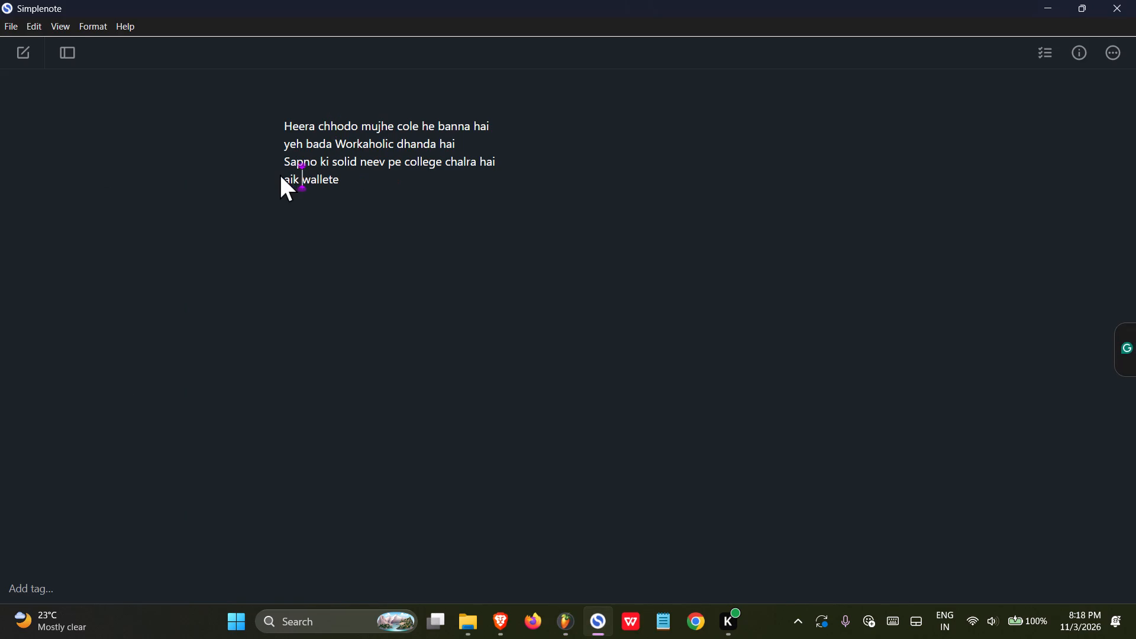
{"action": "key", "text": "Right"}
{"action": "key", "text": "Right"}
{"action": "key", "text": "Right"}
{"action": "key", "text": "Right"}
{"action": "key", "text": "Right"}
{"action": "key", "text": "Right"}
{"action": "key", "text": "Right"}
{"action": "key", "text": "space"}
{"action": "type", "text": "bharna hai"}
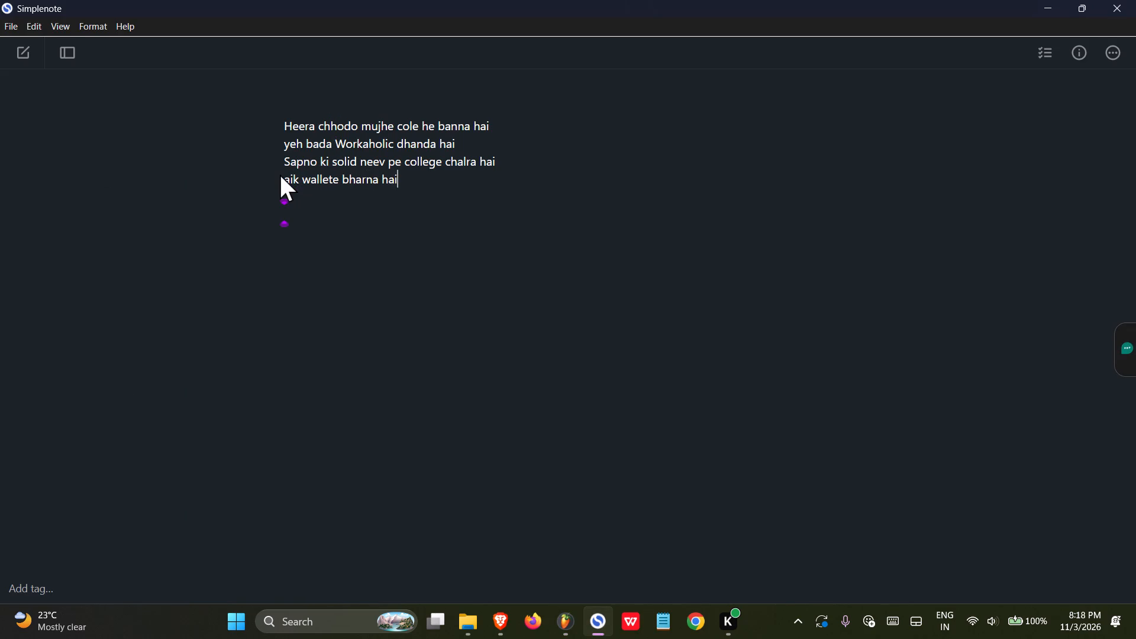
Switch to FL Studio, start the beat's playback and save the project.
{"action": "left_click", "coordinate": [569, 618]}
{"action": "key", "text": "space"}
{"action": "scroll", "coordinate": [672, 390], "scroll_direction": "down", "scroll_amount": 20, "text": "ctrl"}
{"action": "scroll", "coordinate": [672, 390], "scroll_direction": "down", "scroll_amount": 7, "text": "ctrl"}
{"action": "key", "text": "ctrl+s"}
Trim the start of the KSHMR Vocal Reverse clip on Track 11 to bar 7 and save the project.
{"action": "double_click", "coordinate": [572, 418]}
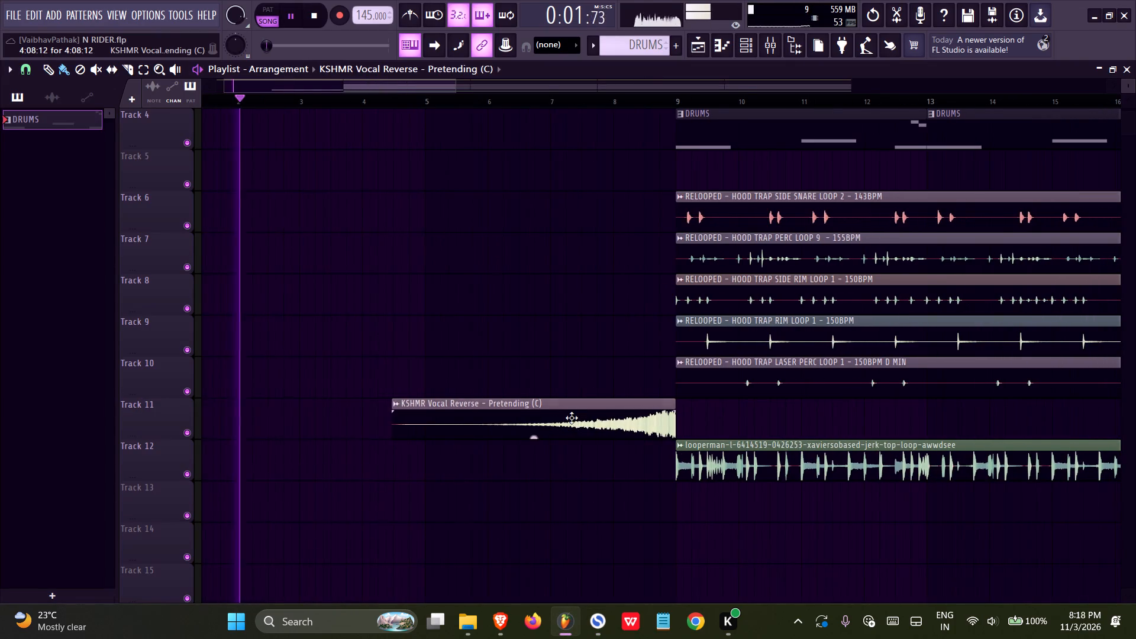
{"action": "right_click", "coordinate": [546, 227]}
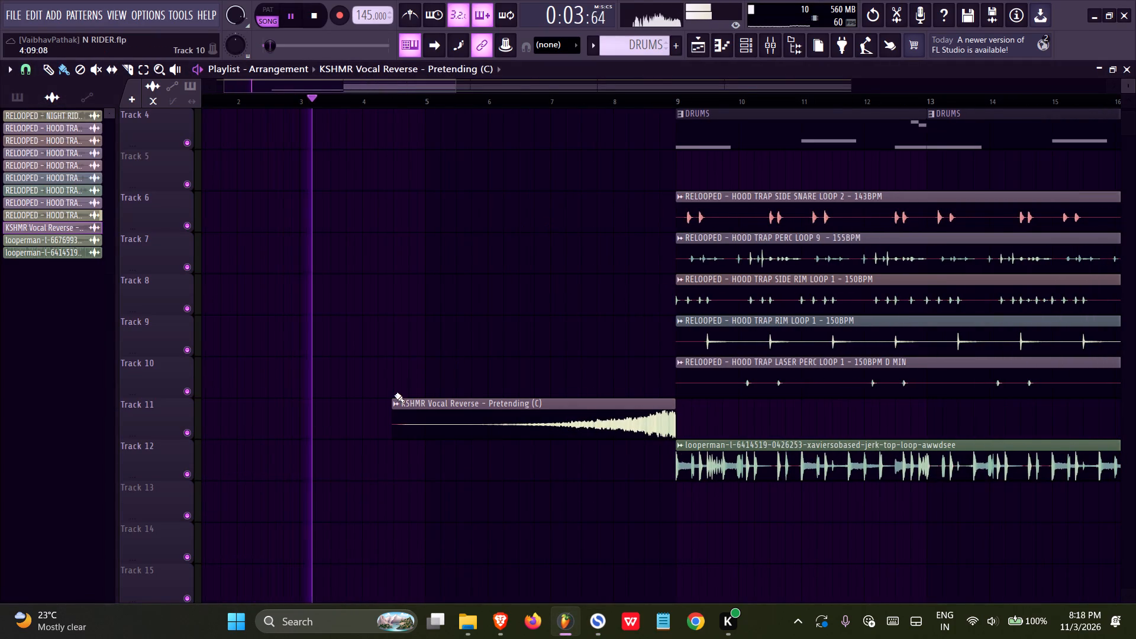
{"action": "left_click_drag", "start_coordinate": [391, 400], "coordinate": [550, 407]}
{"action": "left_click_drag", "start_coordinate": [547, 410], "coordinate": [548, 388], "text": "ctrl"}
{"action": "scroll", "coordinate": [547, 410], "scroll_direction": "up", "scroll_amount": 6, "text": "ctrl"}
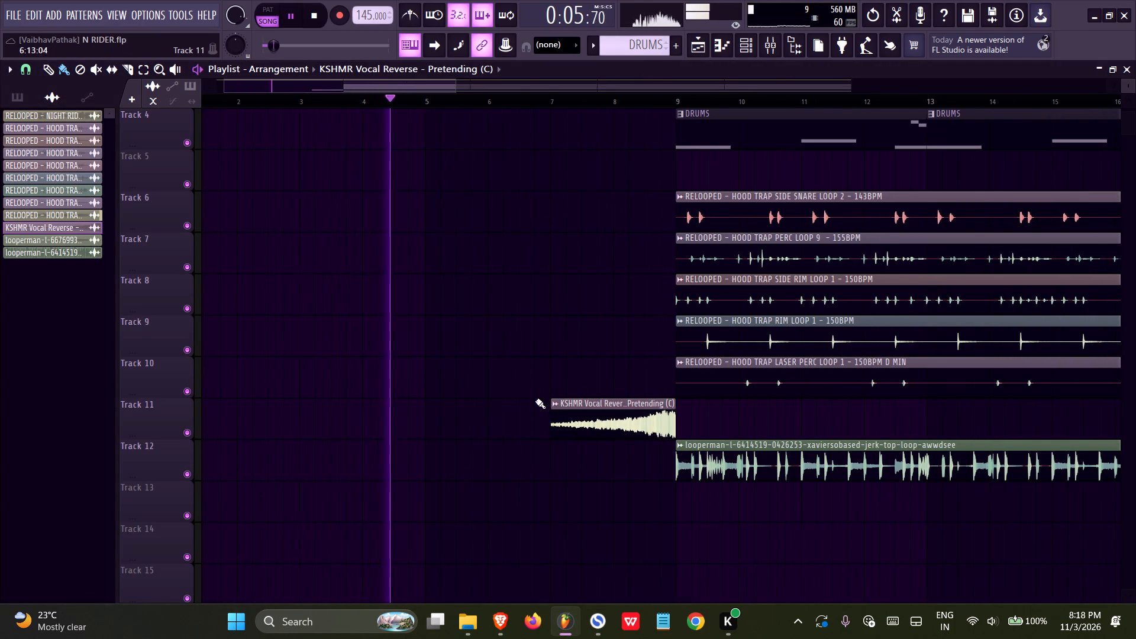
{"action": "scroll", "coordinate": [535, 401], "scroll_direction": "up", "scroll_amount": 20, "text": "ctrl"}
{"action": "scroll", "coordinate": [535, 401], "scroll_direction": "up", "scroll_amount": 2, "text": "ctrl"}
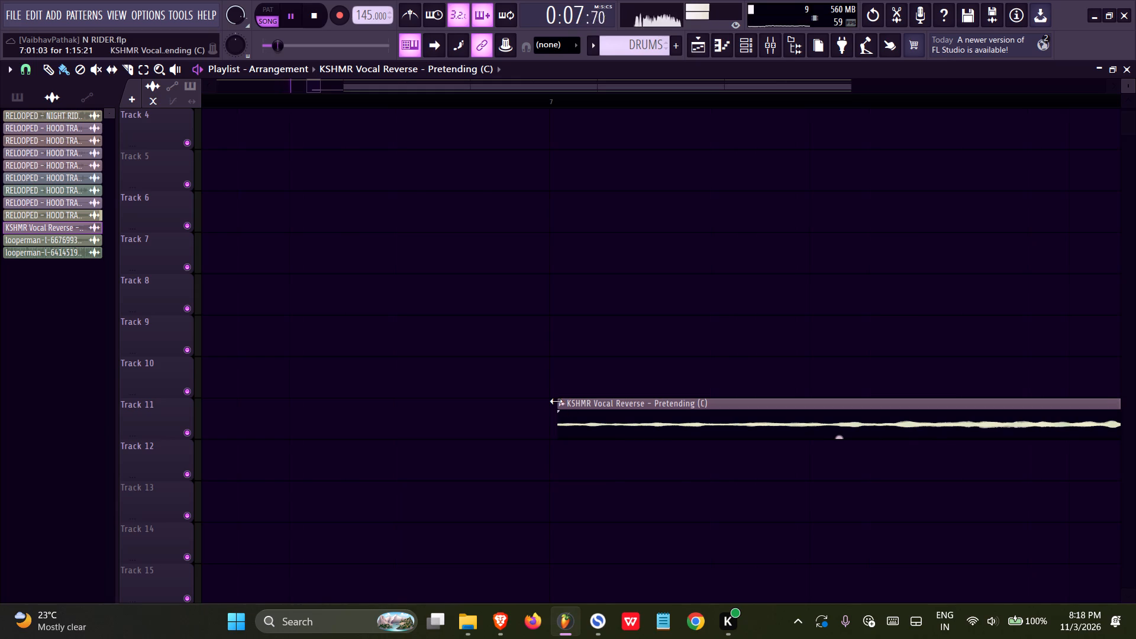
{"action": "left_click_drag", "start_coordinate": [556, 401], "coordinate": [548, 399]}
{"action": "scroll", "coordinate": [479, 395], "scroll_direction": "down", "scroll_amount": 5, "text": "ctrl"}
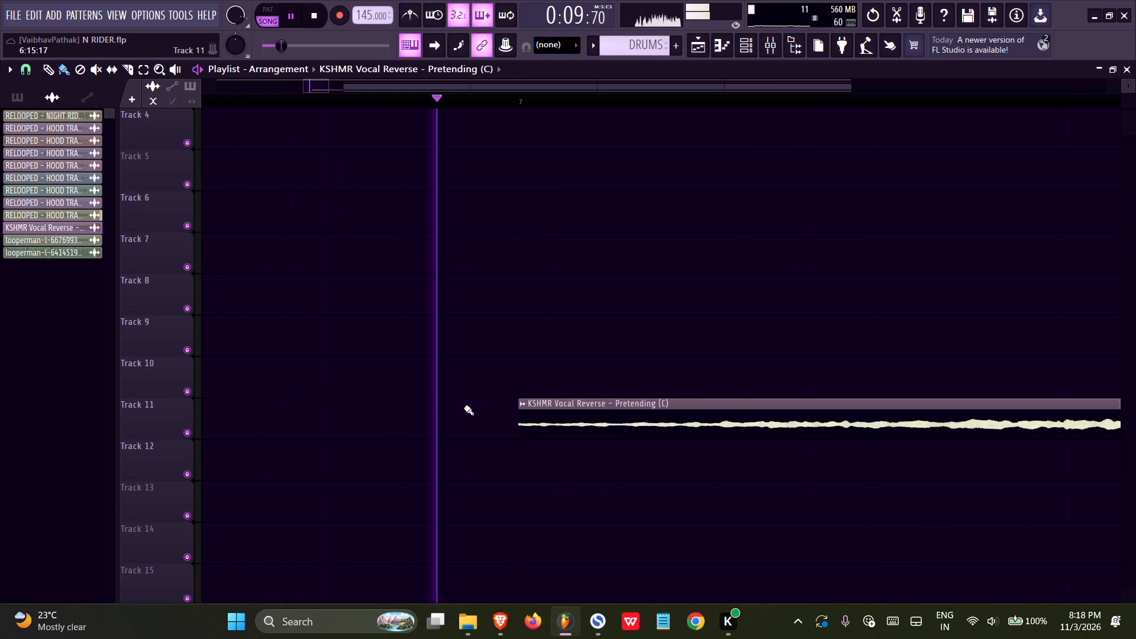
{"action": "scroll", "coordinate": [464, 407], "scroll_direction": "down", "scroll_amount": 20, "text": "ctrl"}
{"action": "scroll", "coordinate": [464, 407], "scroll_direction": "down", "scroll_amount": 12, "text": "ctrl"}
{"action": "key", "text": "ctrl+s"}
Stop the beat's playback in FL Studio and return to the lyrics in Simplenote.
{"action": "left_click", "coordinate": [597, 611]}
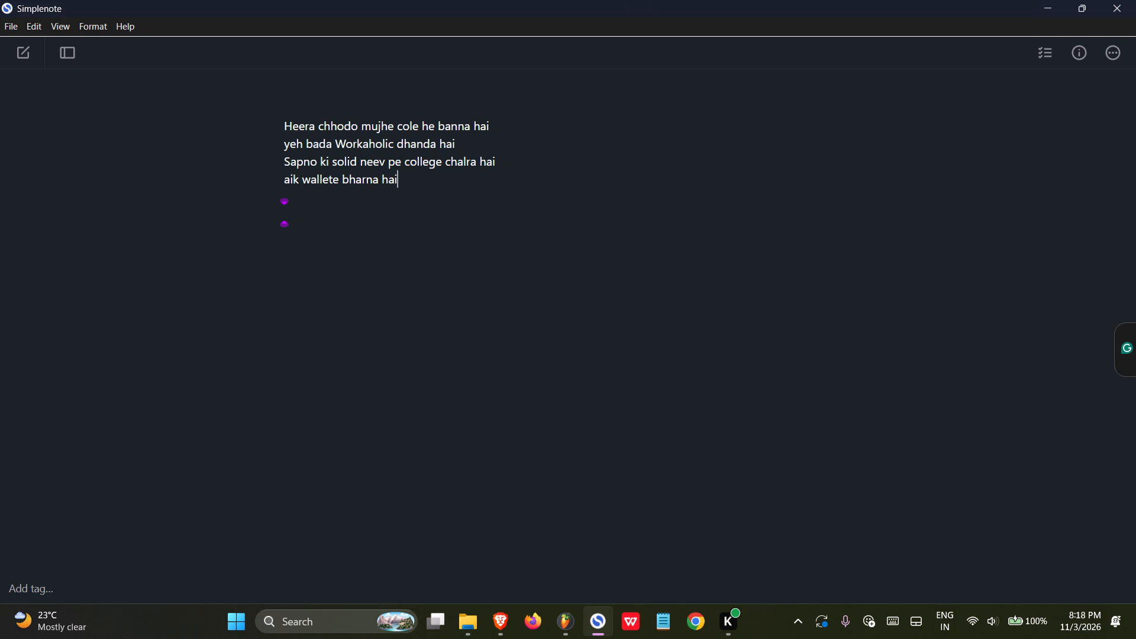
{"action": "left_click", "coordinate": [576, 628]}
{"action": "key", "text": "space"}
{"action": "left_click", "coordinate": [602, 624]}
Add the lyric lines "Kalam ka madir banake" and "aata bars ka chanda hai" below the fourth line.
{"action": "key", "text": "Return"}
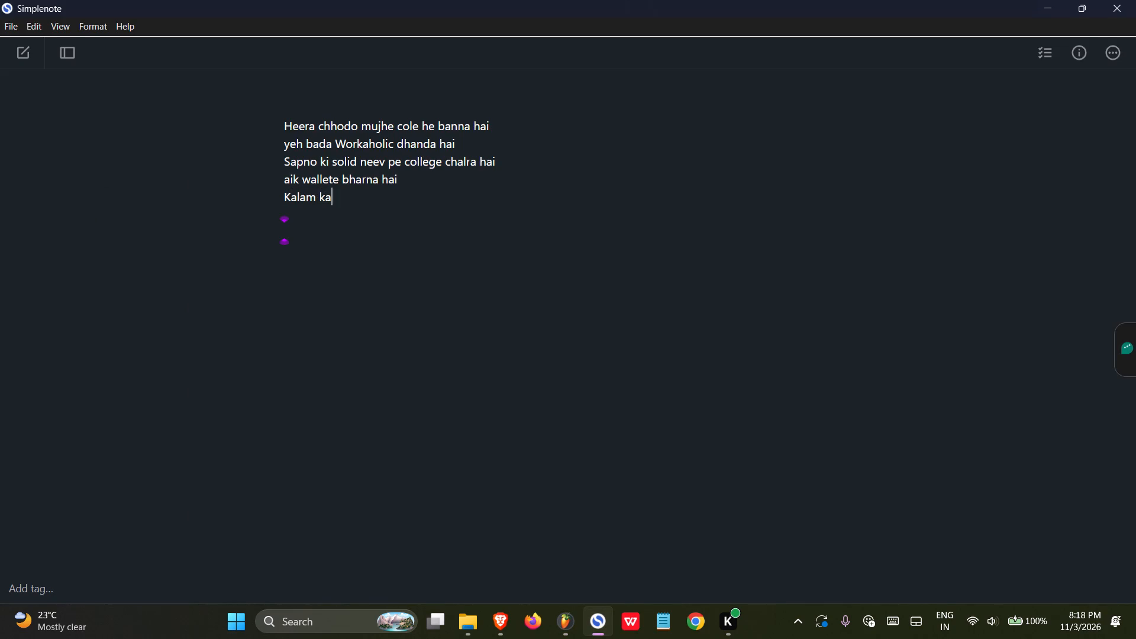
{"action": "key", "text": "BackSpace"}
{"action": "key", "text": "BackSpace"}
{"action": "type", "text": "madir banake"}
{"action": "key", "text": "Return"}
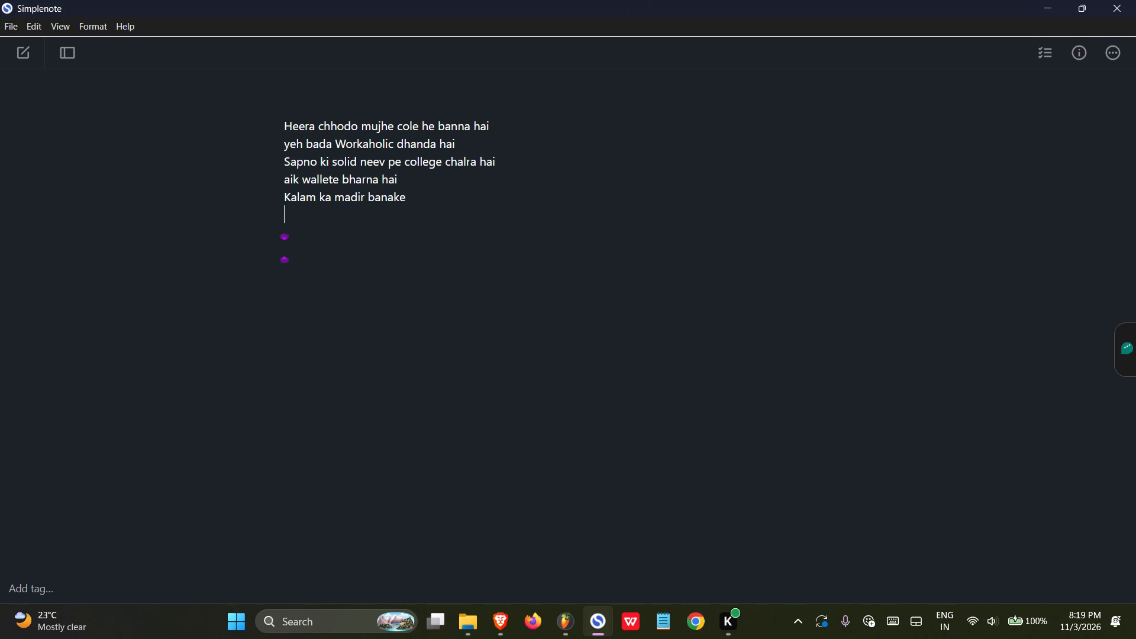
{"action": "type", "text": "aata bars ka chanda hai"}
{"action": "key", "text": "Return"}
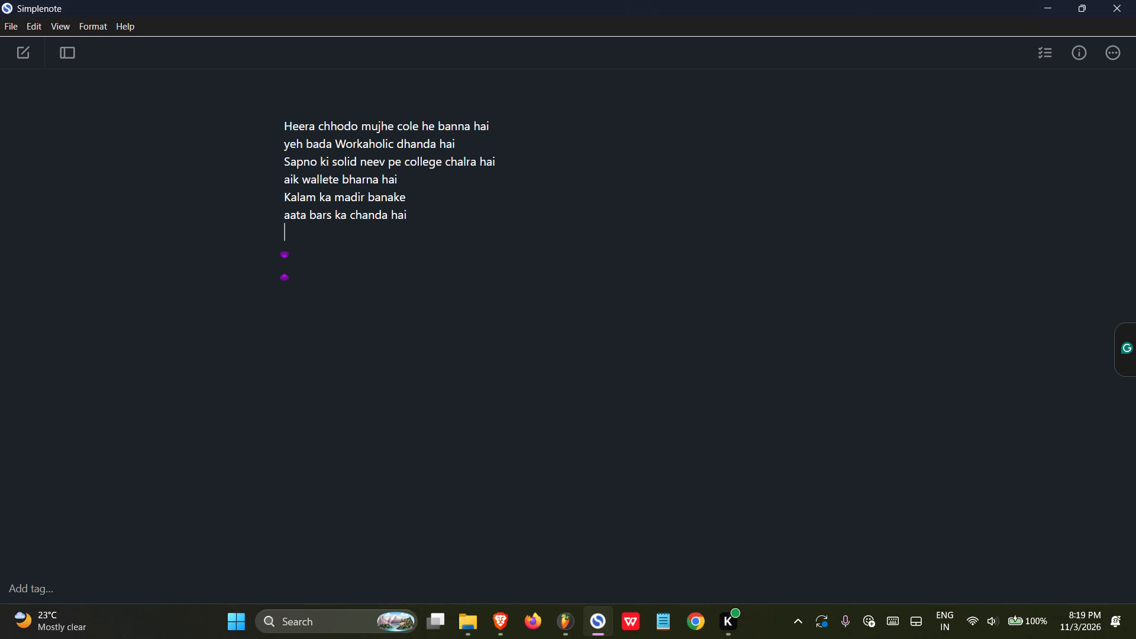
Write the seventh lyric line as "Aesi chala rakkhi kalamkar".
{"action": "key", "text": "s"}
{"action": "key", "text": "BackSpace"}
{"action": "type", "text": "esi chala rakkhi kalamkar"}
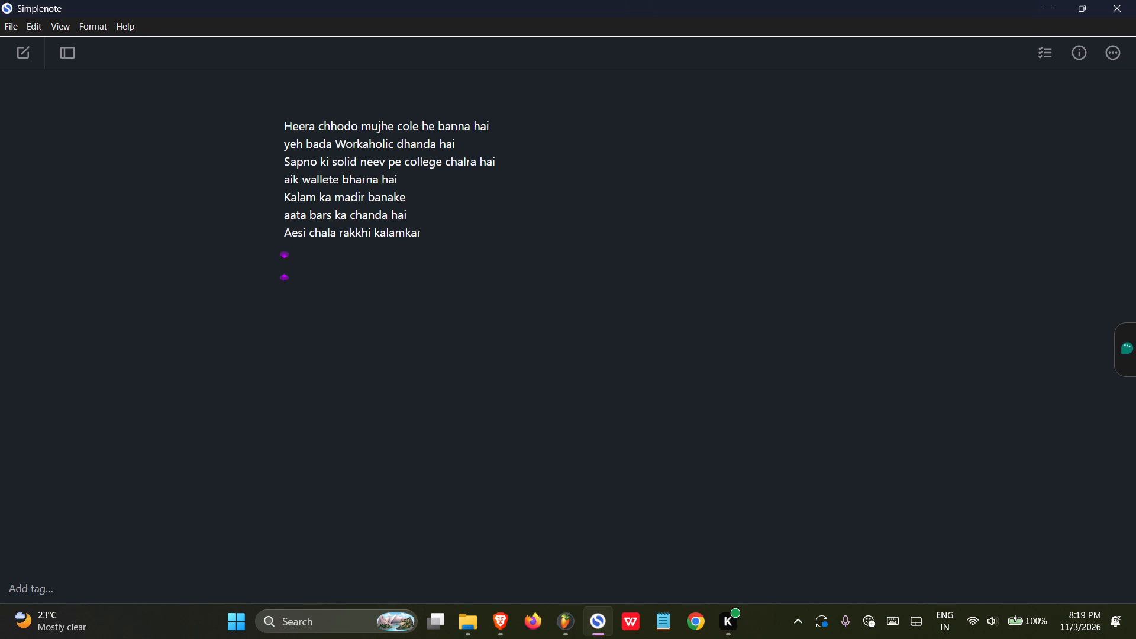
Add an eighth lyric line reading "they call me" followed by the rapper's name.
{"action": "key", "text": "Return"}
{"action": "type", "text": "they"}
{"action": "key", "text": "space"}
{"action": "type", "text": "call me"}
{"action": "key", "text": "space"}
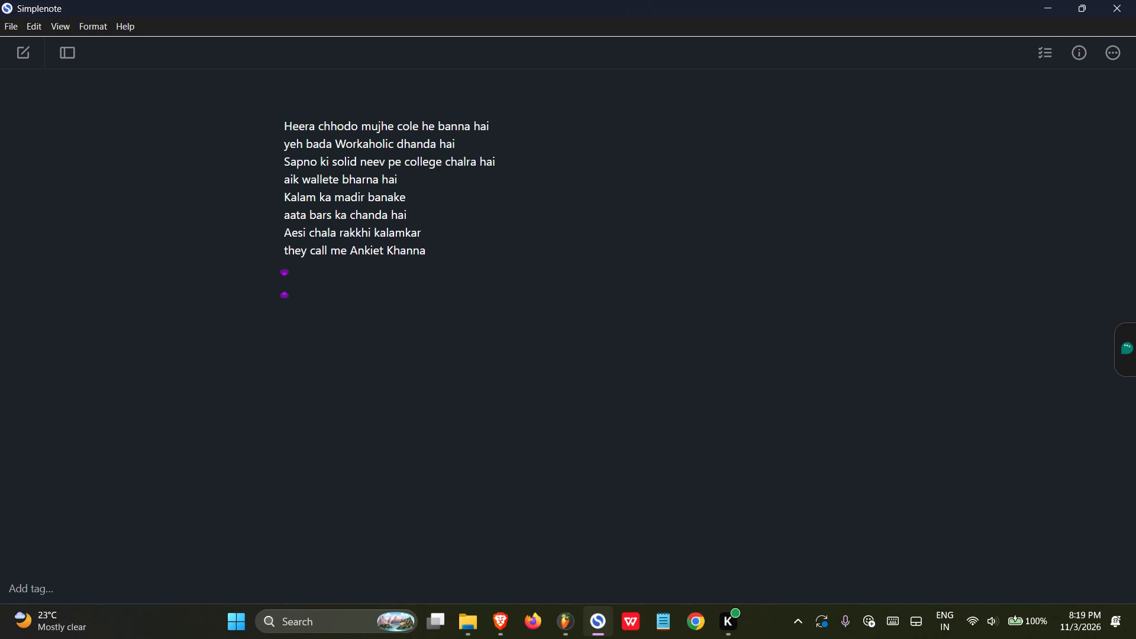
{"action": "key", "text": "space"}
{"action": "type", "text": "bey"}
{"action": "key", "text": "BackSpace"}
{"action": "key", "text": "BackSpace"}
{"action": "key", "text": "BackSpace"}
Replace "they call me" with "Kehte mujhe" before the name in the eighth lyric line and end the line with "hai".
{"action": "key", "text": "Left"}
{"action": "key", "text": "Left"}
{"action": "key", "text": "Left"}
{"action": "key", "text": "Left"}
{"action": "key", "text": "Left"}
{"action": "key", "text": "Left"}
{"action": "key", "text": "Left"}
{"action": "key", "text": "Left"}
{"action": "key", "text": "Left"}
{"action": "key", "text": "Left"}
{"action": "key", "text": "Left"}
{"action": "key", "text": "Left"}
{"action": "key", "text": "Left"}
{"action": "key", "text": "Left"}
{"action": "key", "text": "Left"}
{"action": "key", "text": "BackSpace"}
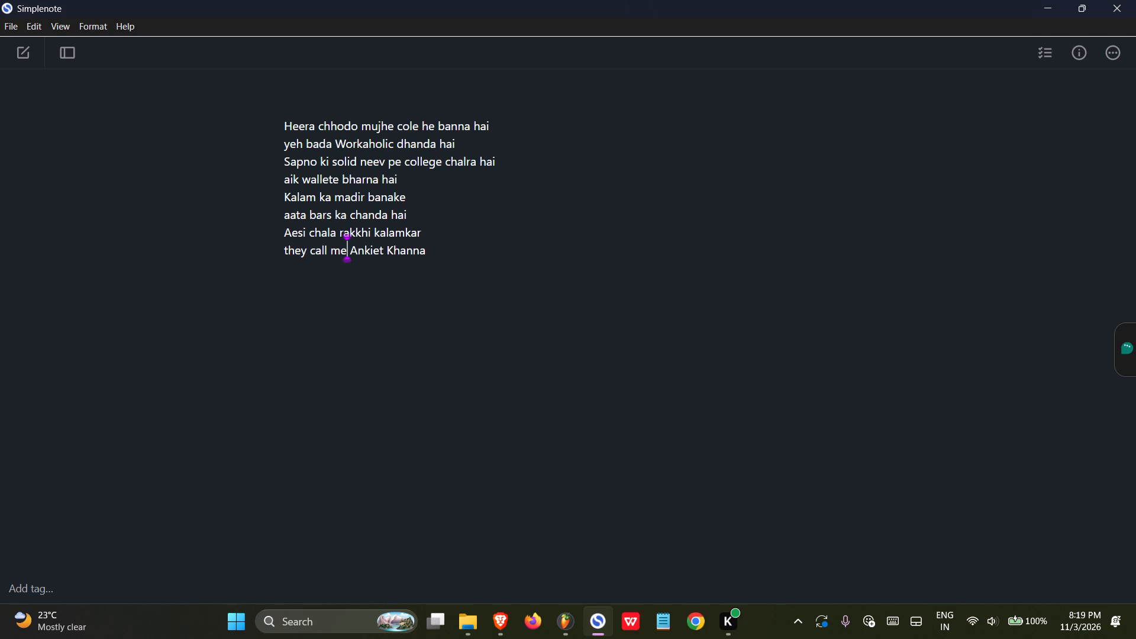
{"action": "key", "text": "BackSpace"}
{"action": "key", "text": "BackSpace"}
{"action": "key", "text": "BackSpace"}
{"action": "key", "text": "BackSpace"}
{"action": "key", "text": "BackSpace"}
{"action": "key", "text": "BackSpace"}
{"action": "key", "text": "BackSpace"}
{"action": "key", "text": "BackSpace"}
{"action": "key", "text": "BackSpace"}
{"action": "key", "text": "BackSpace"}
{"action": "key", "text": "BackSpace"}
{"action": "key", "text": "BackSpace"}
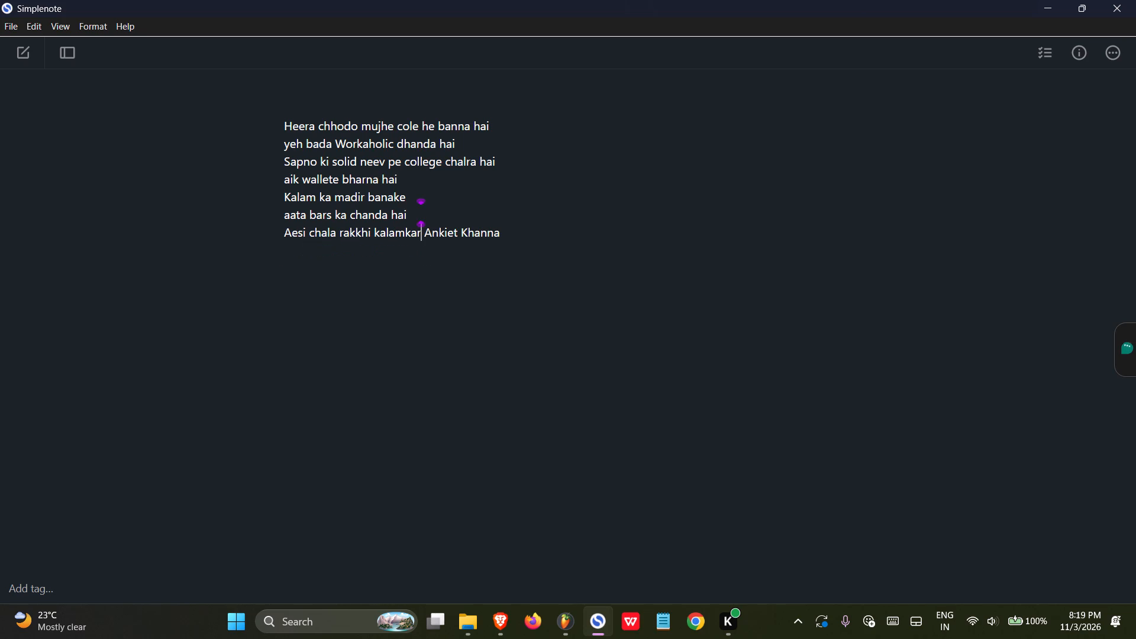
{"action": "key", "text": "Return"}
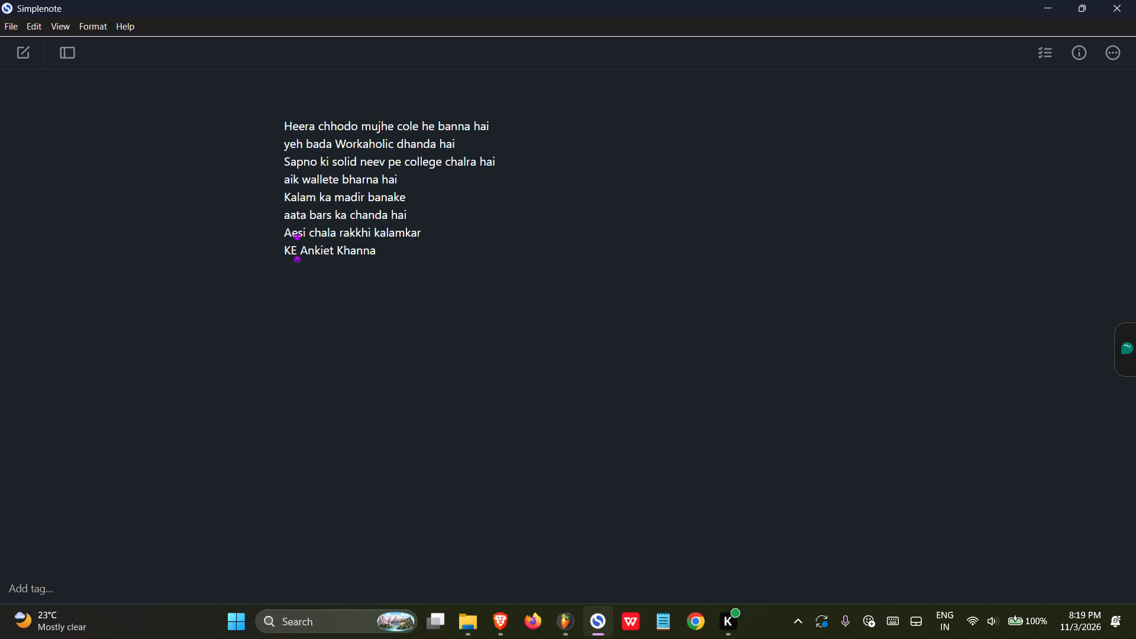
{"action": "key", "text": "BackSpace"}
{"action": "type", "text": "ehte mujhe"}
{"action": "left_click", "coordinate": [461, 256]}
{"action": "type", "text": "ha"}
{"action": "key", "text": "i"}
Start the beat's playback in FL Studio, save the project and return to the lyrics in Simplenote.
{"action": "left_click", "coordinate": [563, 611]}
{"action": "key", "text": "space"}
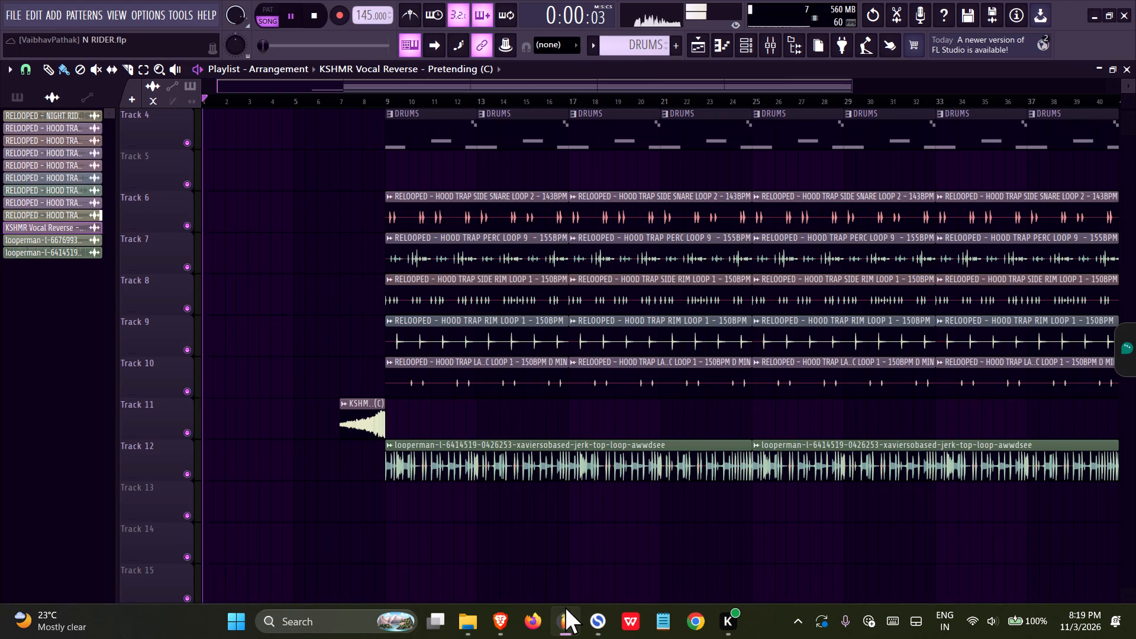
{"action": "key", "text": "ctrl+s"}
{"action": "scroll", "coordinate": [457, 293], "scroll_direction": "down", "scroll_amount": 7, "text": "ctrl"}
{"action": "key", "text": "ctrl+s"}
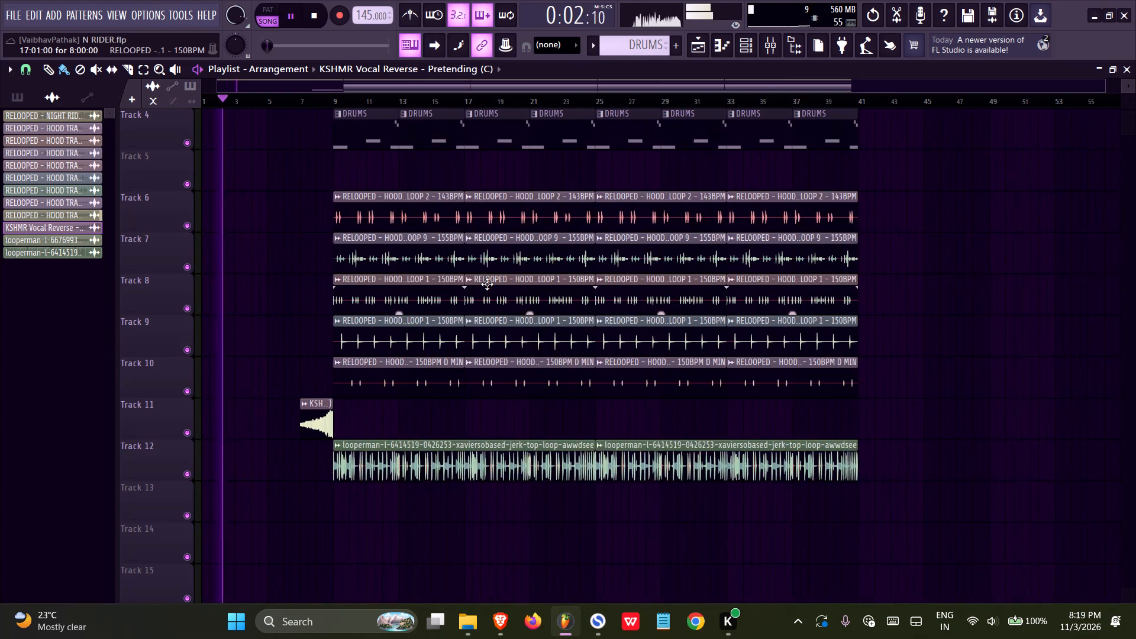
{"action": "scroll", "coordinate": [487, 284], "scroll_direction": "up", "scroll_amount": 5}
{"action": "scroll", "coordinate": [495, 283], "scroll_direction": "down", "scroll_amount": 5}
{"action": "scroll", "coordinate": [502, 271], "scroll_direction": "down", "scroll_amount": 2, "text": "alt"}
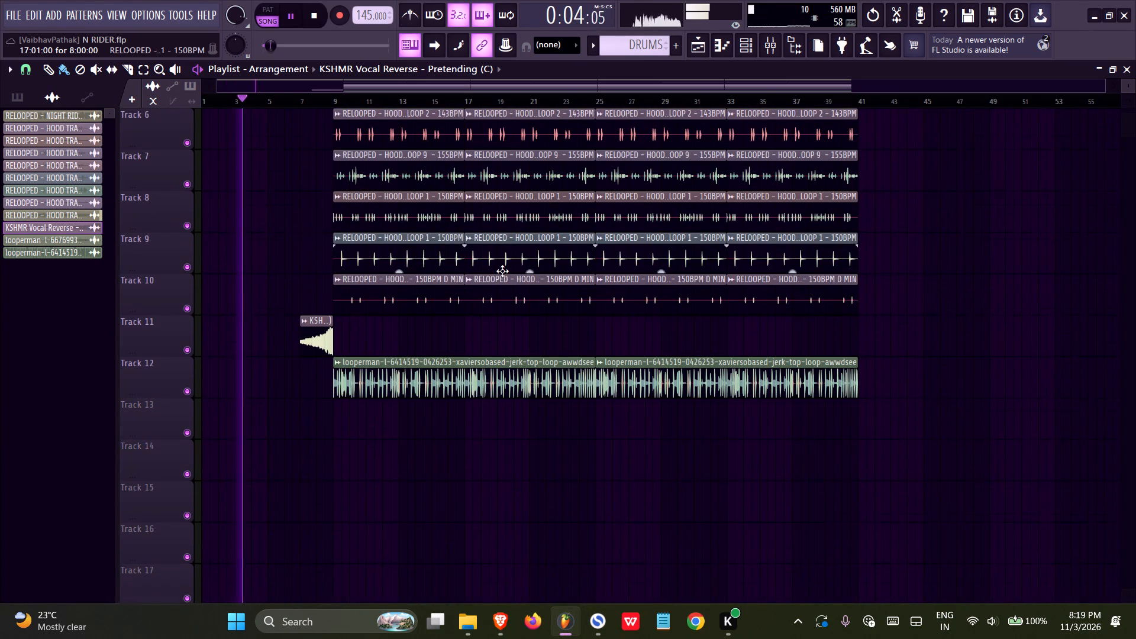
{"action": "scroll", "coordinate": [502, 271], "scroll_direction": "down", "scroll_amount": 7, "text": "alt"}
{"action": "key", "text": "ctrl+s"}
{"action": "left_click", "coordinate": [586, 619]}
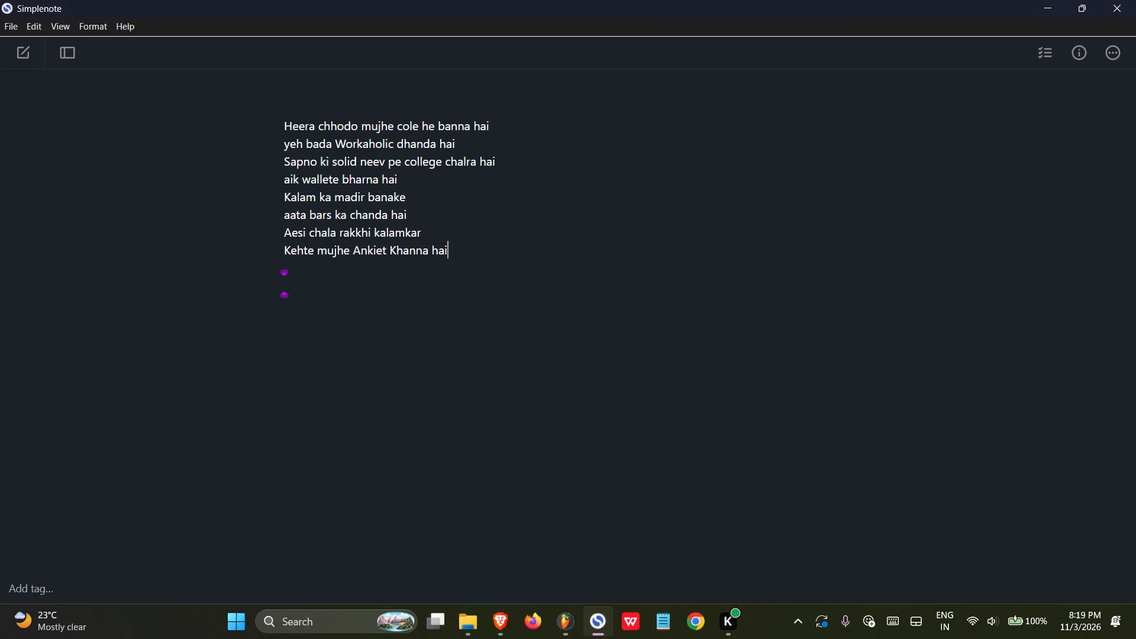
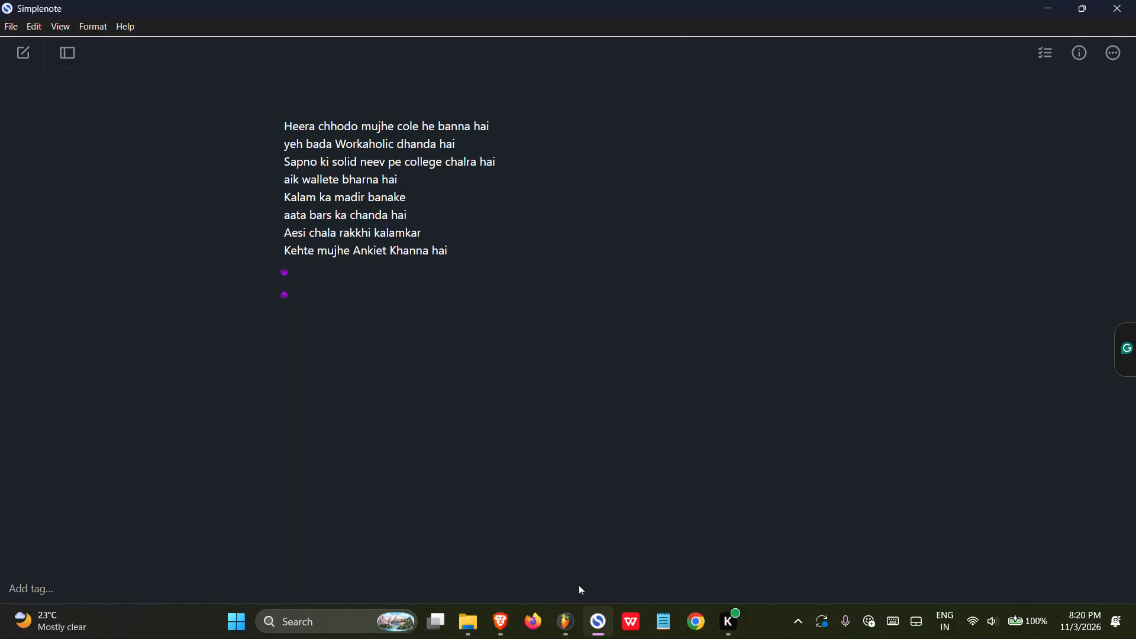
Restart the beat's playback from the beginning in FL Studio, save the project and return to the lyrics in Simplenote.
{"action": "left_click", "coordinate": [567, 627]}
{"action": "scroll", "coordinate": [647, 392], "scroll_direction": "down", "scroll_amount": 5, "text": "ctrl"}
{"action": "key", "text": "ctrl+s"}
{"action": "key", "text": "space"}
{"action": "left_click_drag", "start_coordinate": [241, 95], "coordinate": [221, 95]}
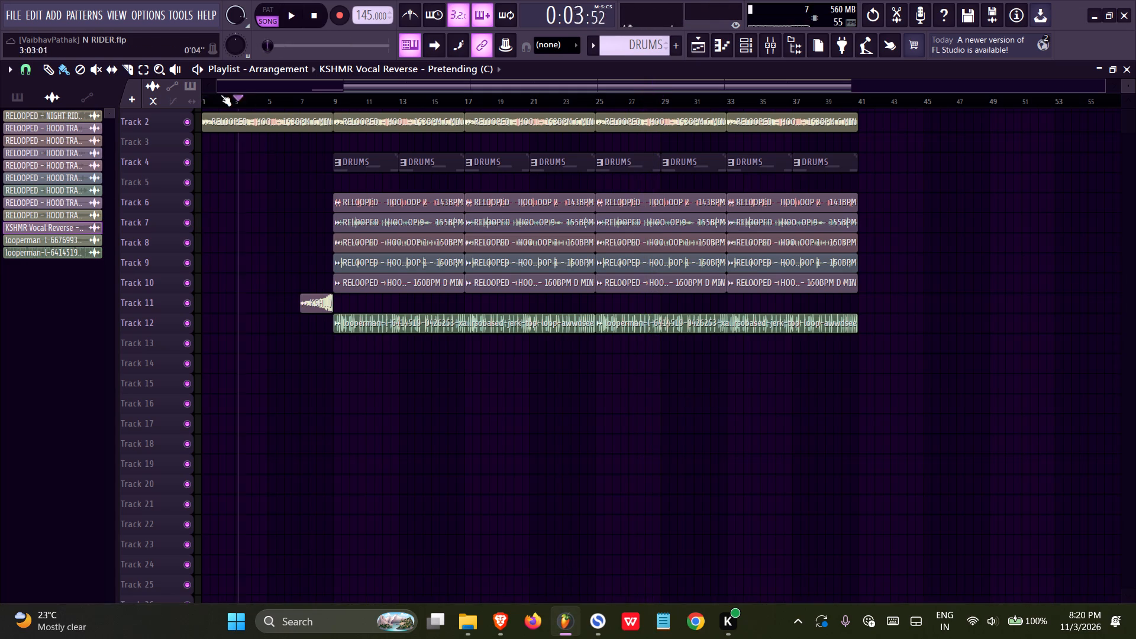
{"action": "left_click_drag", "start_coordinate": [221, 95], "coordinate": [120, 109]}
{"action": "key", "text": "space"}
{"action": "key", "text": "ctrl+s"}
{"action": "left_click_drag", "start_coordinate": [587, 619], "coordinate": [524, 618]}
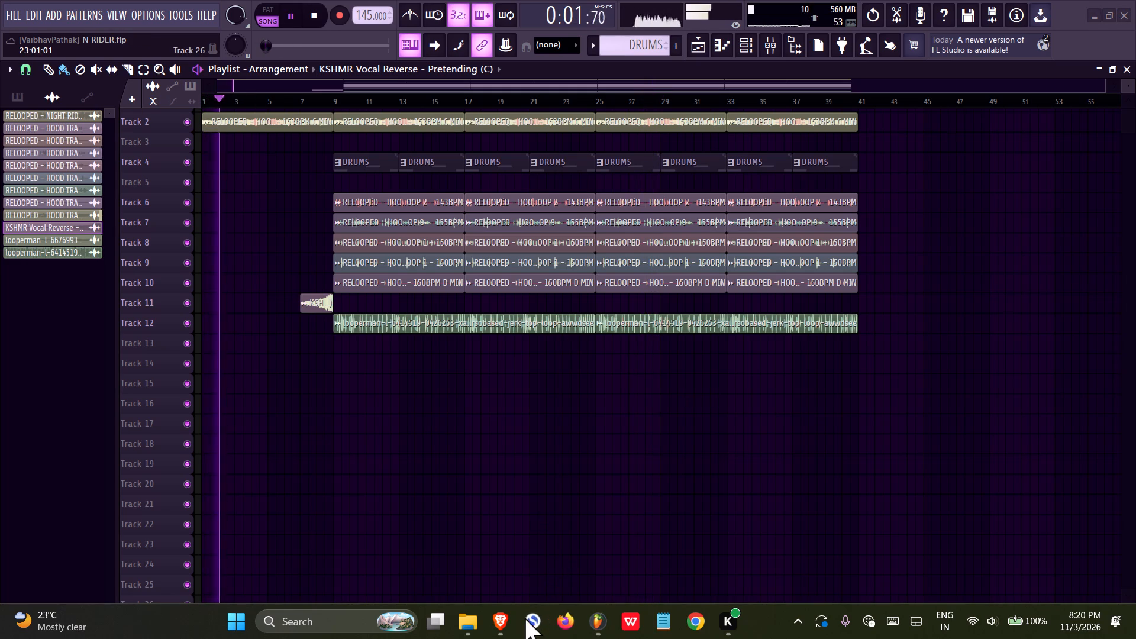
{"action": "left_click_drag", "start_coordinate": [525, 617], "coordinate": [572, 622]}
{"action": "left_click", "coordinate": [572, 617]}
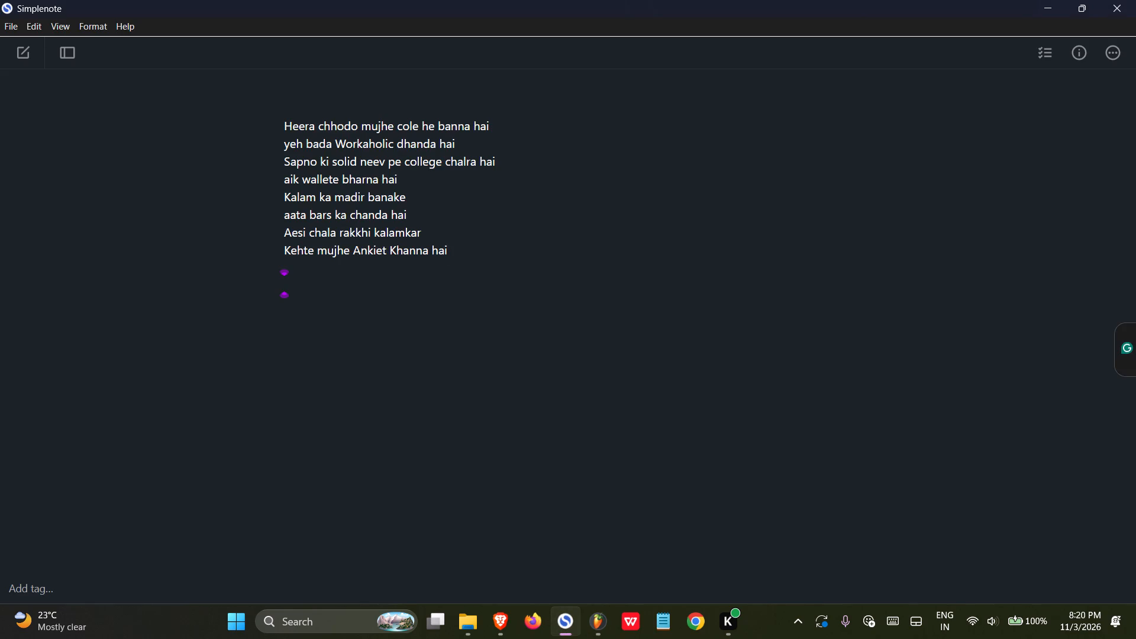
Insert "yaha" before "college" in the third lyric line and break the line so "yaha college chalra hai" stands alone.
{"action": "left_click", "coordinate": [405, 164]}
{"action": "type", "text": "yaha"}
{"action": "key", "text": "space"}
{"action": "key", "text": "Left"}
{"action": "key", "text": "Left"}
{"action": "key", "text": "Left"}
{"action": "key", "text": "Left"}
{"action": "key", "text": "Left"}
{"action": "key", "text": "Return"}
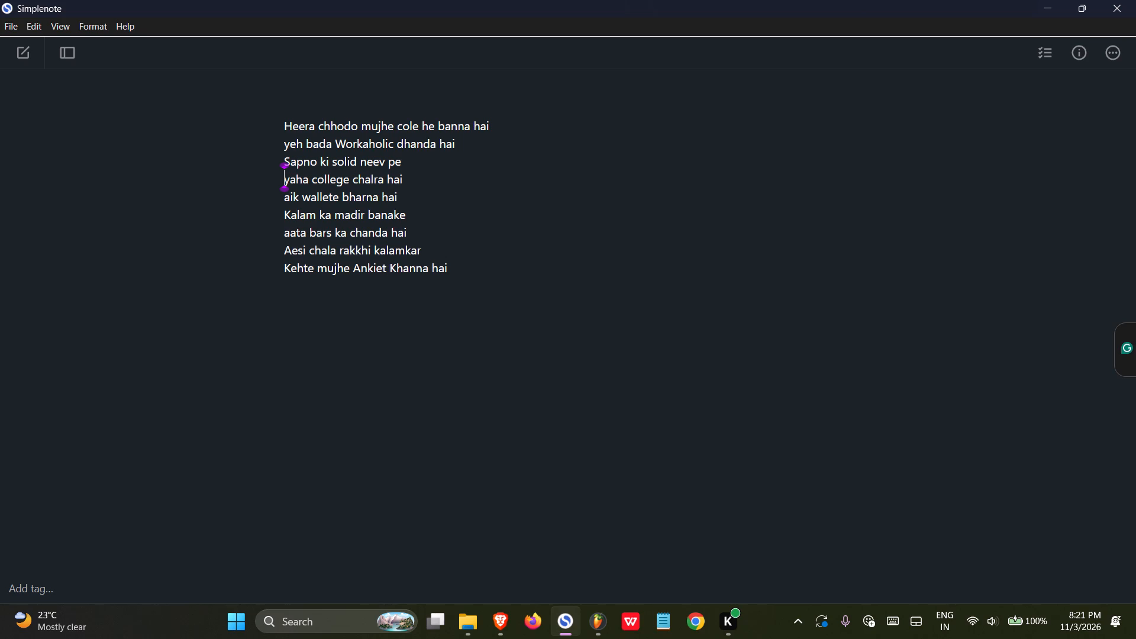
Stop the beat's playback in FL Studio and return to the lyrics in Simplenote.
{"action": "left_click", "coordinate": [601, 622]}
{"action": "key", "text": "space"}
{"action": "left_click", "coordinate": [570, 615]}
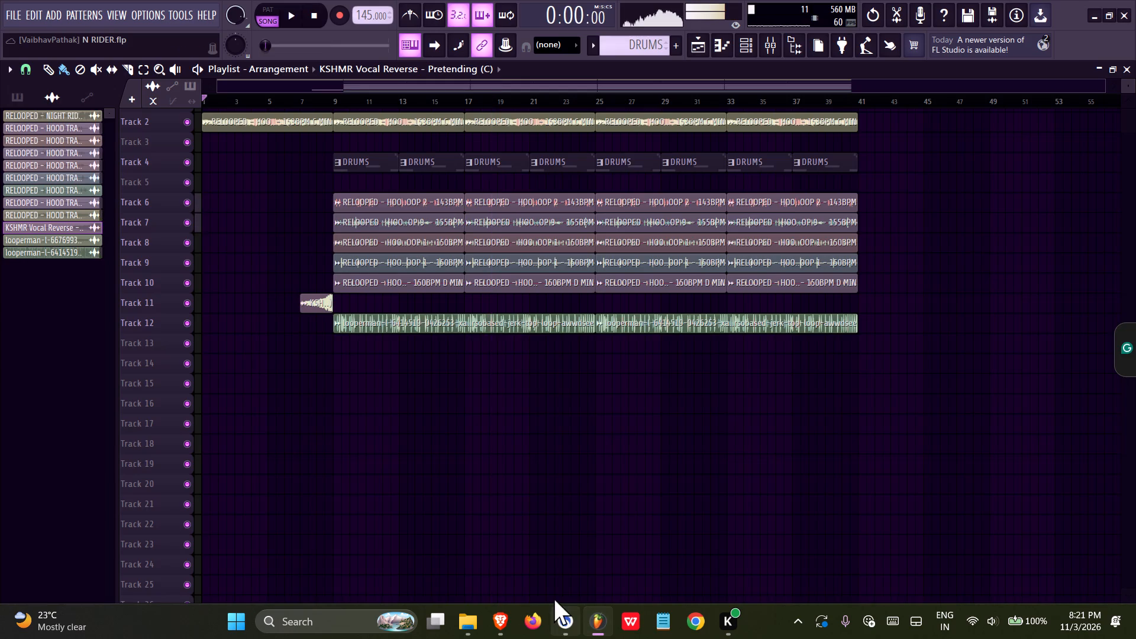
Start a second verse below the first with the line "Khudkoobhi pe rookie nah de dhyaan".
{"action": "left_click", "coordinate": [399, 311]}
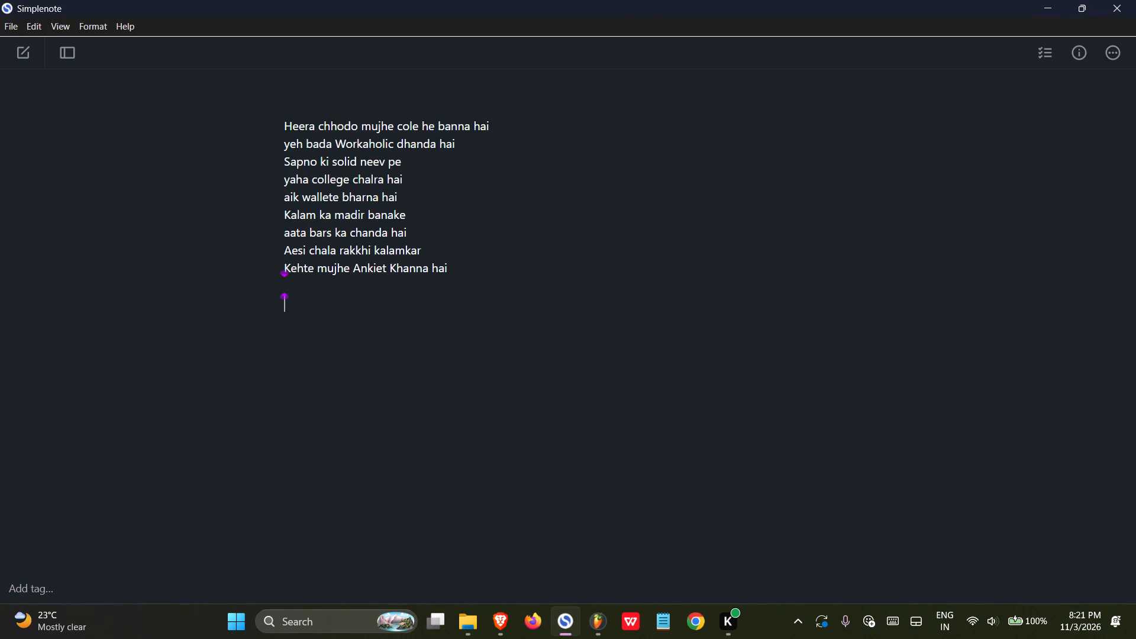
{"action": "key", "text": "BackSpace"}
{"action": "type", "text": "hudb"}
{"action": "key", "text": "BackSpace"}
{"action": "type", "text": "koobhi pe"}
{"action": "key", "text": "space"}
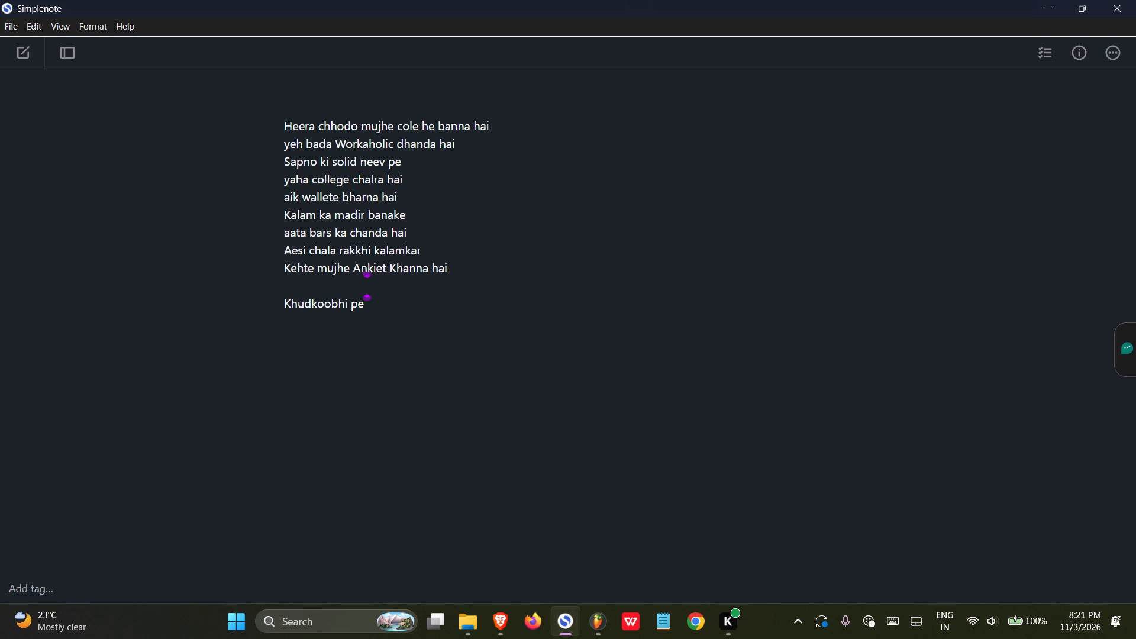
{"action": "type", "text": "rookie"}
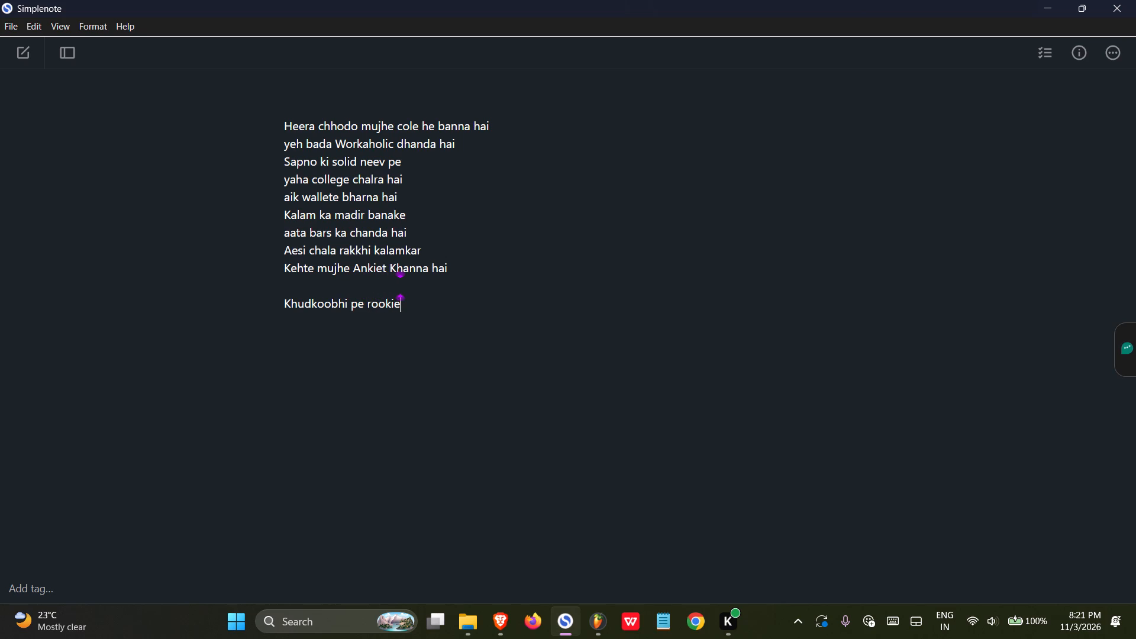
{"action": "key", "text": "space"}
{"action": "type", "text": "nah de dhyaan"}
Write the second verse's second line as "pandobi sa paani mai maaru chalang".
{"action": "key", "text": "Return"}
{"action": "type", "text": "pandobi se"}
{"action": "key", "text": "space"}
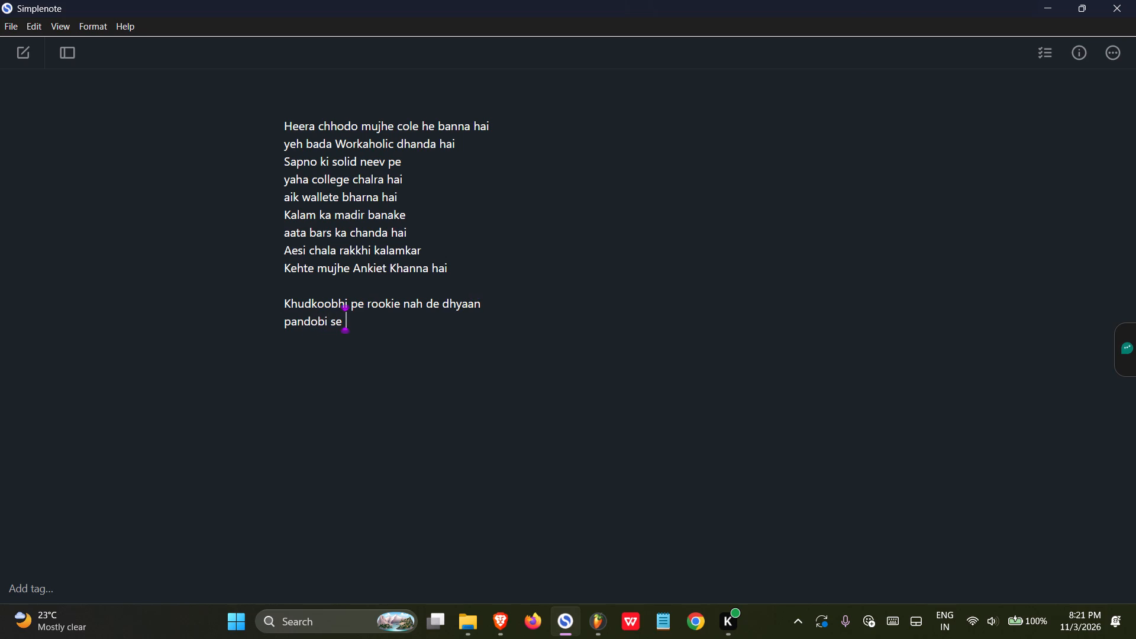
{"action": "key", "text": "BackSpace"}
{"action": "key", "text": "BackSpace"}
{"action": "type", "text": "a paani mai"}
{"action": "key", "text": "space"}
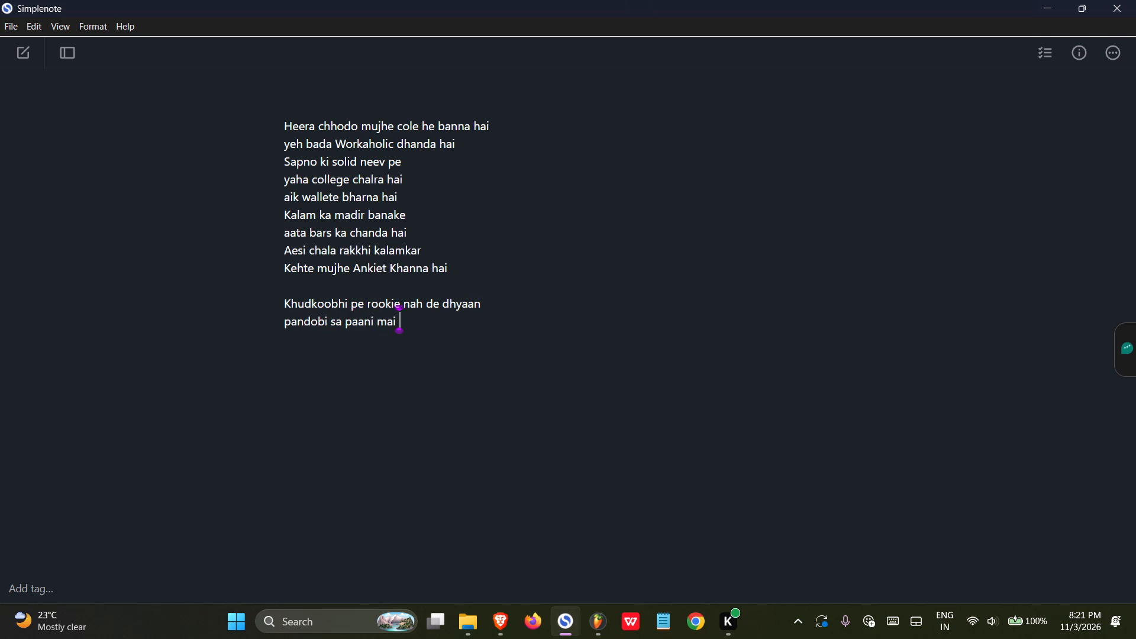
{"action": "type", "text": "maaru chalang"}
Change "de" to "dete" in the second verse's first line.
{"action": "left_click", "coordinate": [437, 302]}
{"action": "type", "text": "te"}
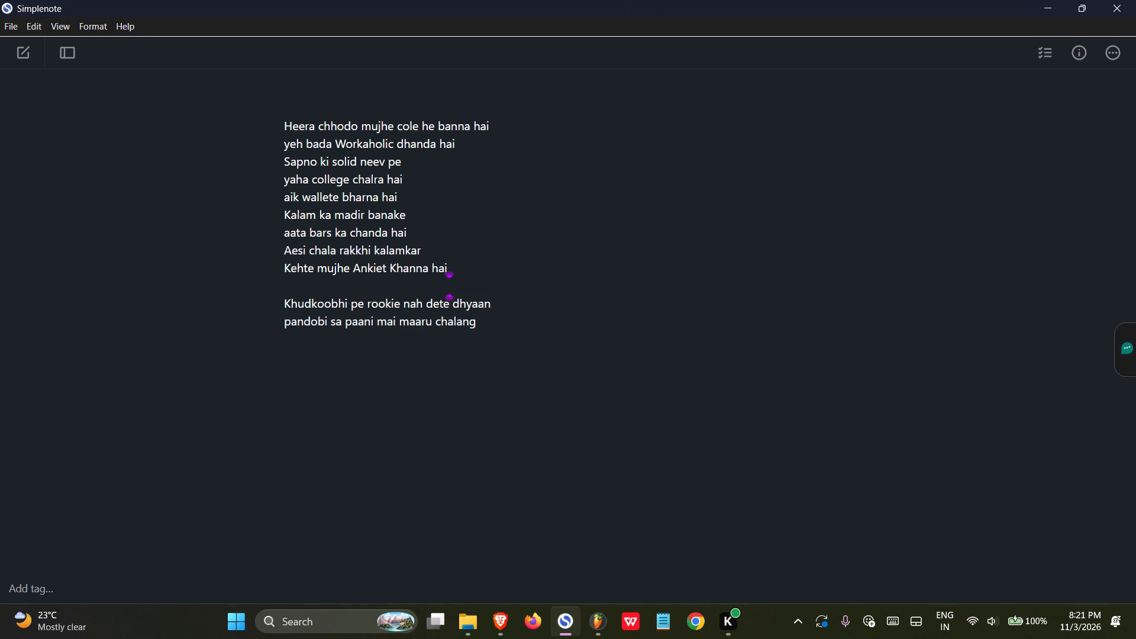
Begin the second verse's third line with the word "mansoobi".
{"action": "left_click", "coordinate": [330, 332]}
{"action": "key", "text": "Return"}
{"action": "type", "text": "mas"}
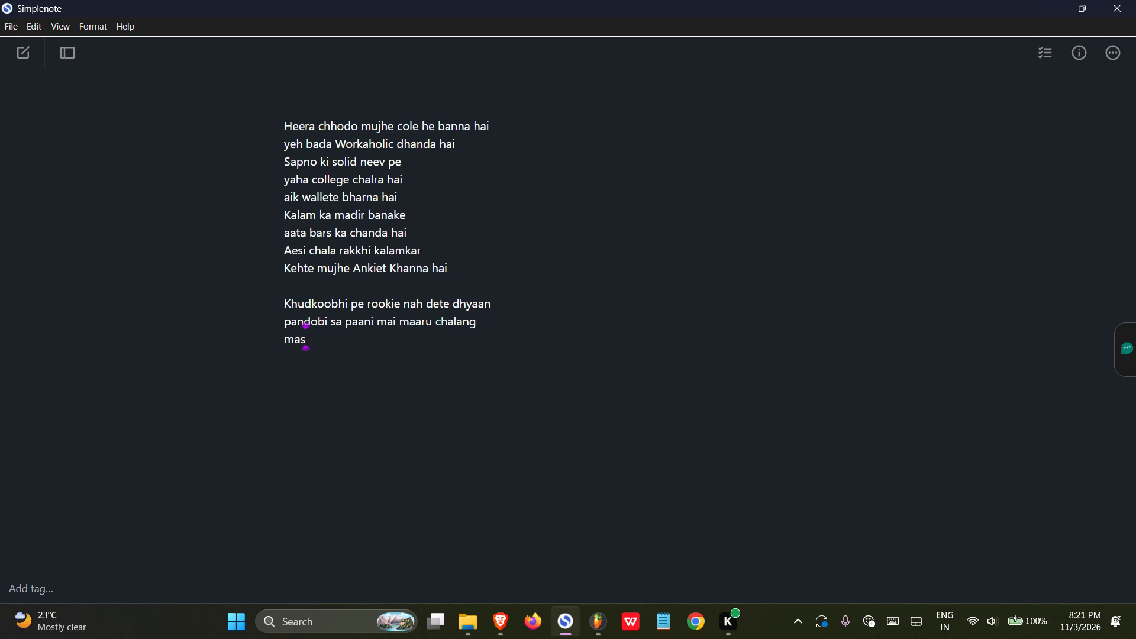
{"action": "key", "text": "BackSpace"}
{"action": "type", "text": "nsoobi p"}
{"action": "key", "text": "BackSpace"}
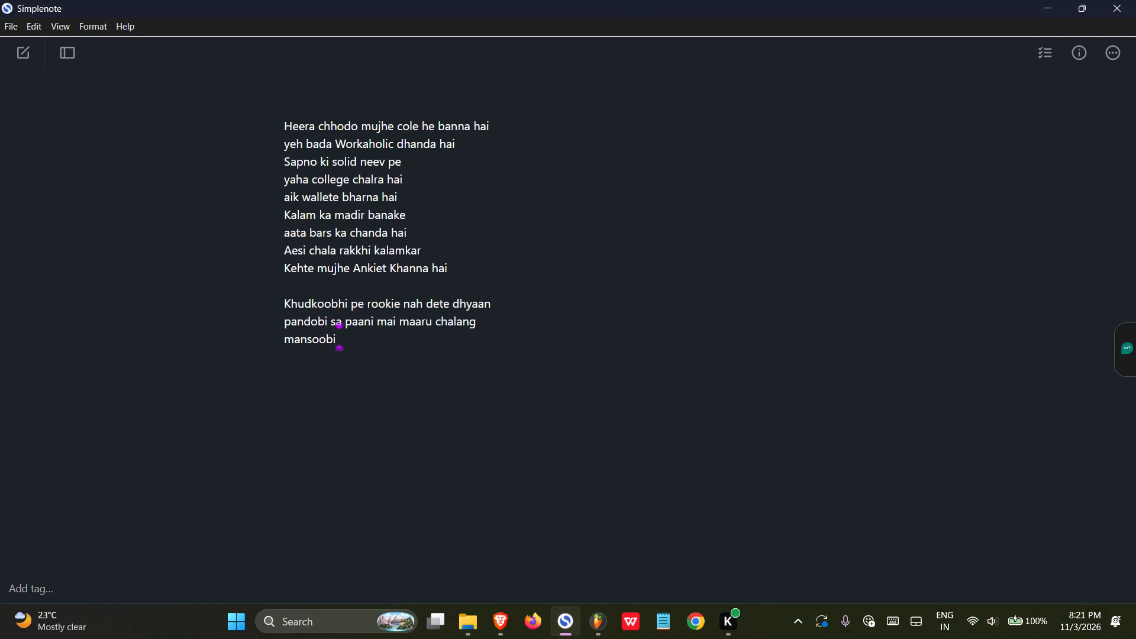
Correct "pandobi" to "pandoobi" in the second verse's second line.
{"action": "left_click", "coordinate": [316, 318]}
{"action": "key", "text": "o"}
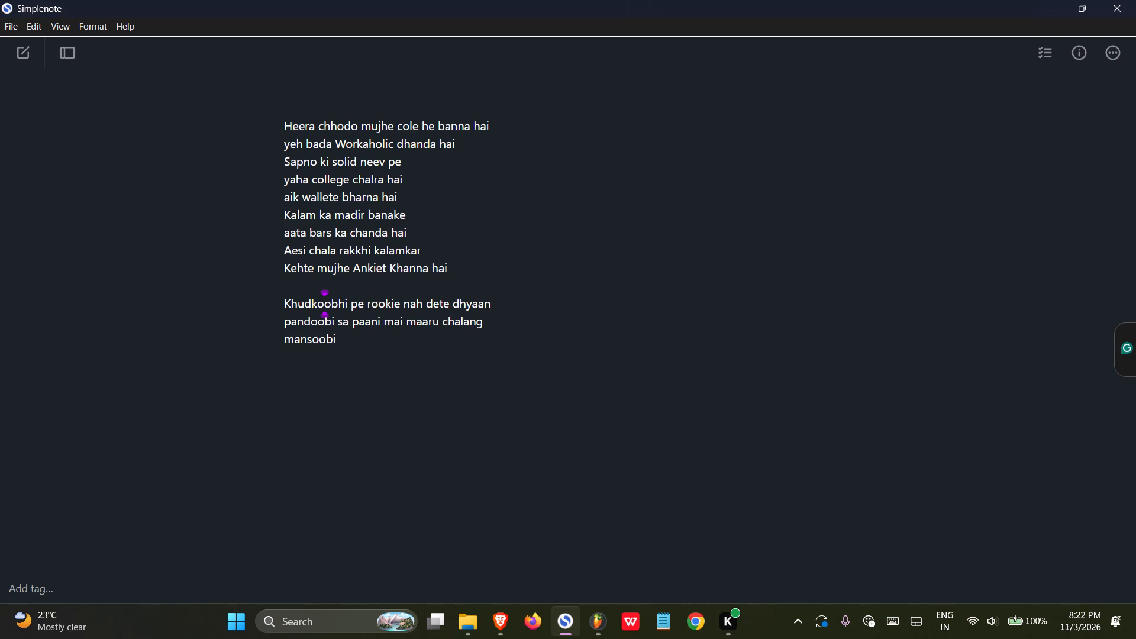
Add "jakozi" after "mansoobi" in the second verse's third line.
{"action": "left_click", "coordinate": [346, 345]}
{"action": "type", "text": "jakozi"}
Look up "jakosi" in Brave and replace "jakozi" in the lyrics with the suggested spelling "jacuzzi".
{"action": "left_click", "coordinate": [491, 612]}
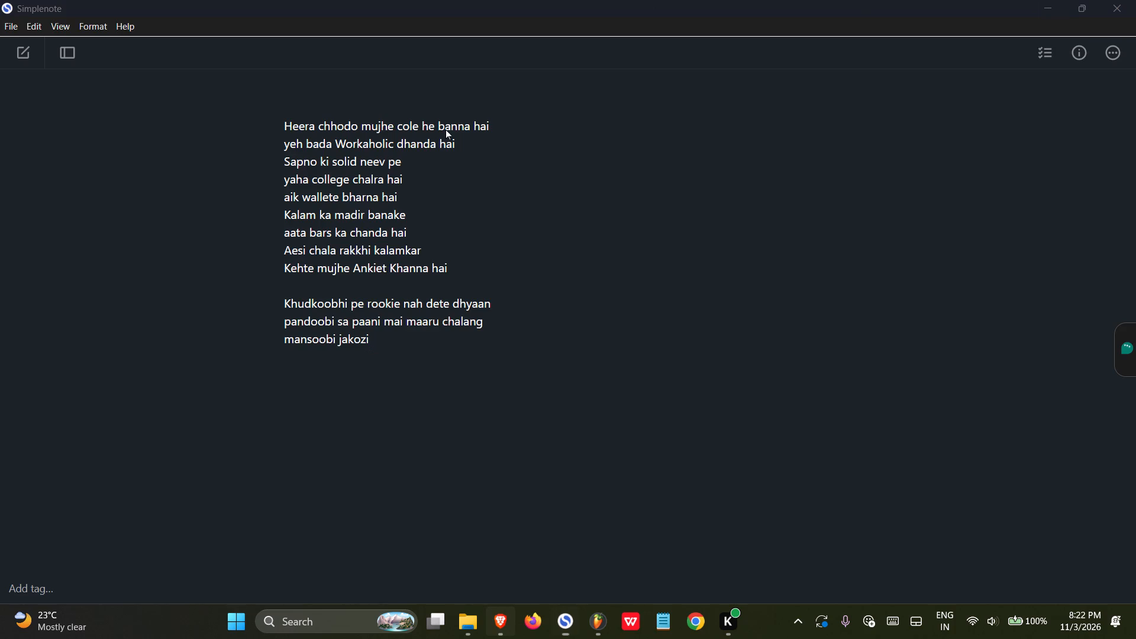
{"action": "left_click", "coordinate": [385, 7]}
{"action": "type", "text": "jakosi"}
{"action": "key", "text": "Down"}
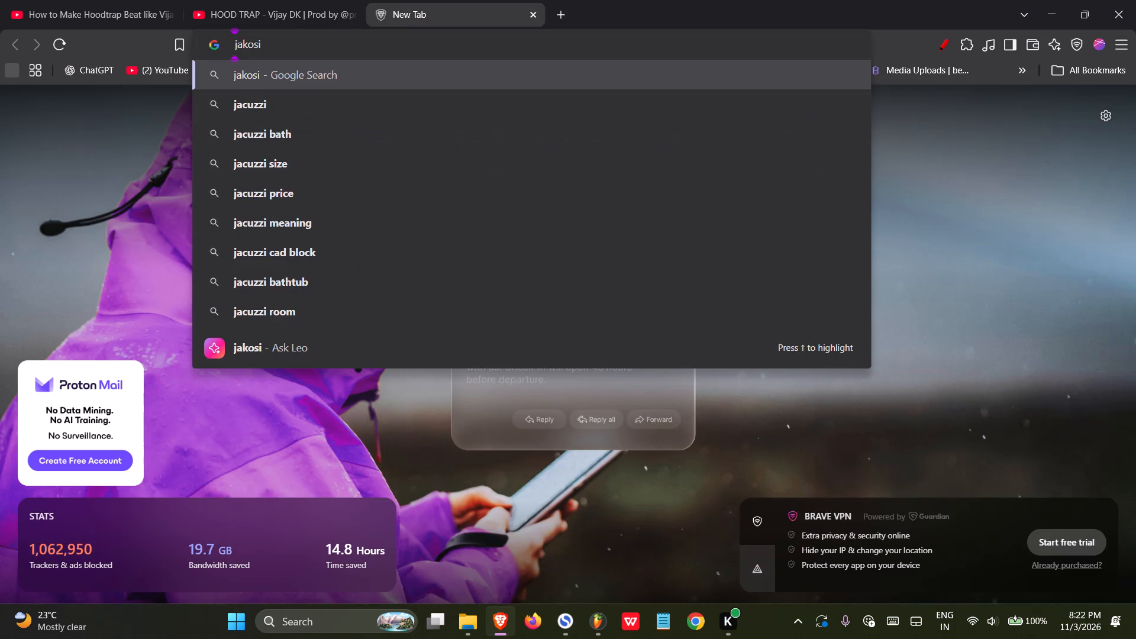
{"action": "key", "text": "Return"}
{"action": "left_click_drag", "start_coordinate": [201, 125], "coordinate": [124, 125]}
{"action": "key", "text": "ctrl+x"}
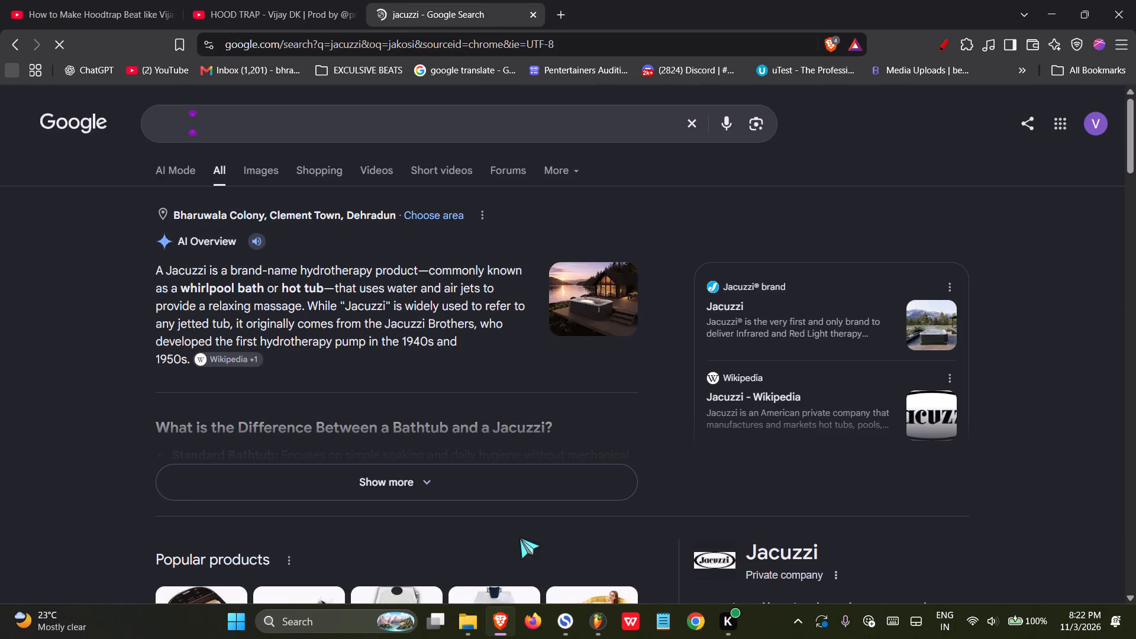
{"action": "left_click", "coordinate": [566, 617]}
{"action": "left_click_drag", "start_coordinate": [373, 342], "coordinate": [338, 334]}
{"action": "key", "text": "ctrl+v"}
Look up "mansoob meaning" in Brave for the lyric word "mansoobi", read through the results and return to Simplenote.
{"action": "left_click_drag", "start_coordinate": [334, 335], "coordinate": [279, 338]}
{"action": "left_click", "coordinate": [335, 338]}
{"action": "left_click_drag", "start_coordinate": [335, 337], "coordinate": [267, 342]}
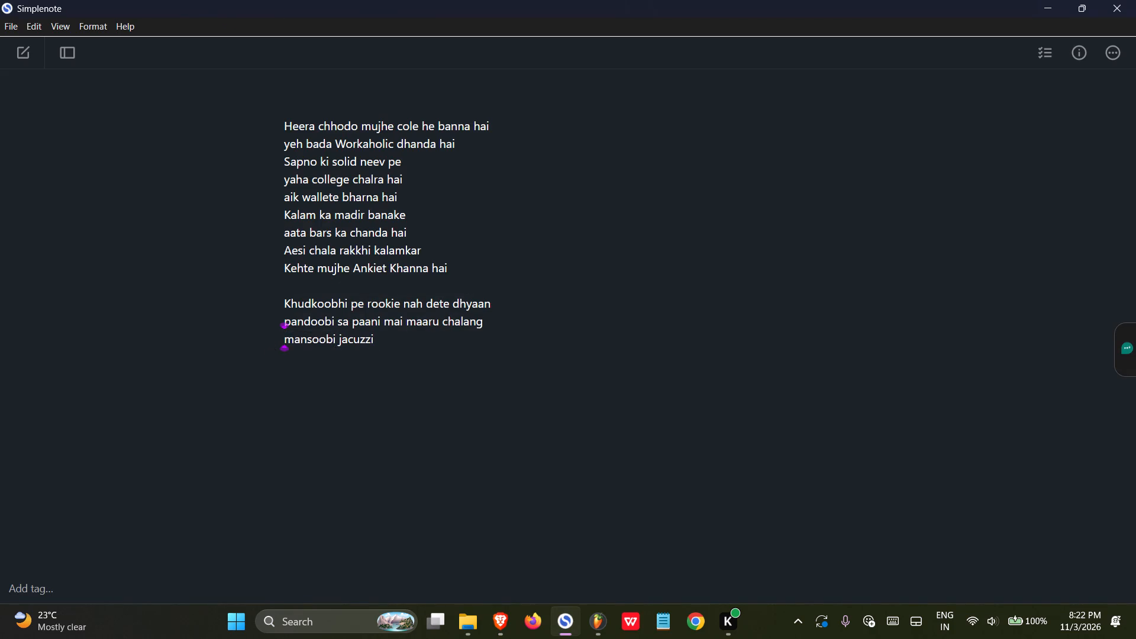
{"action": "double_click", "coordinate": [297, 341]}
{"action": "key", "text": "ctrl+c"}
{"action": "left_click", "coordinate": [508, 620]}
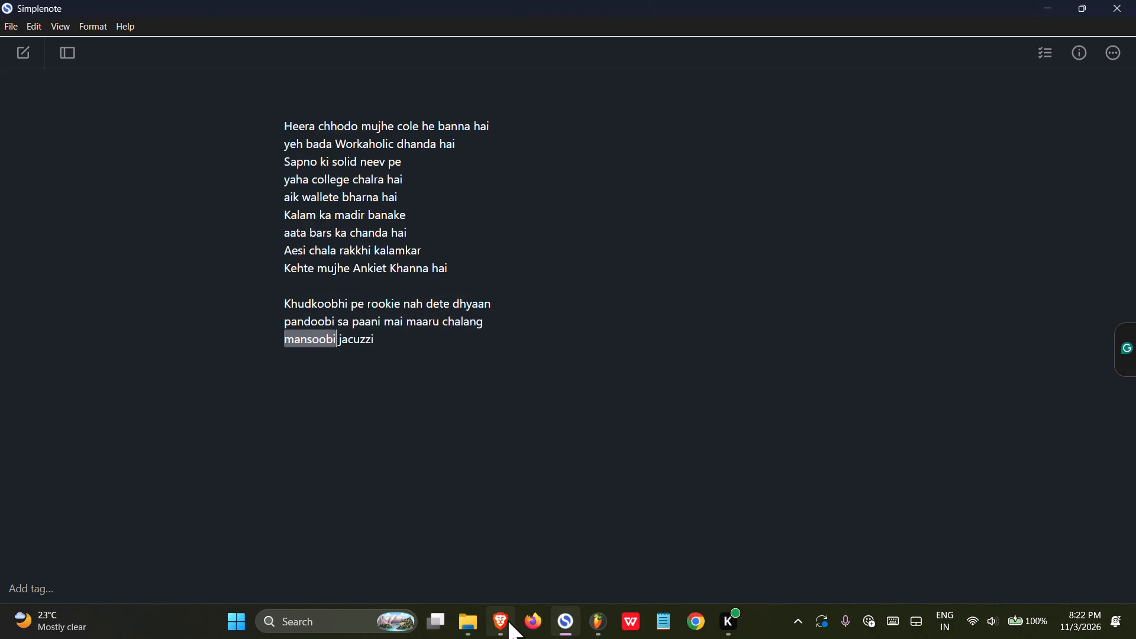
{"action": "left_click", "coordinate": [277, 128]}
{"action": "key", "text": "ctrl+v"}
{"action": "key", "text": "space"}
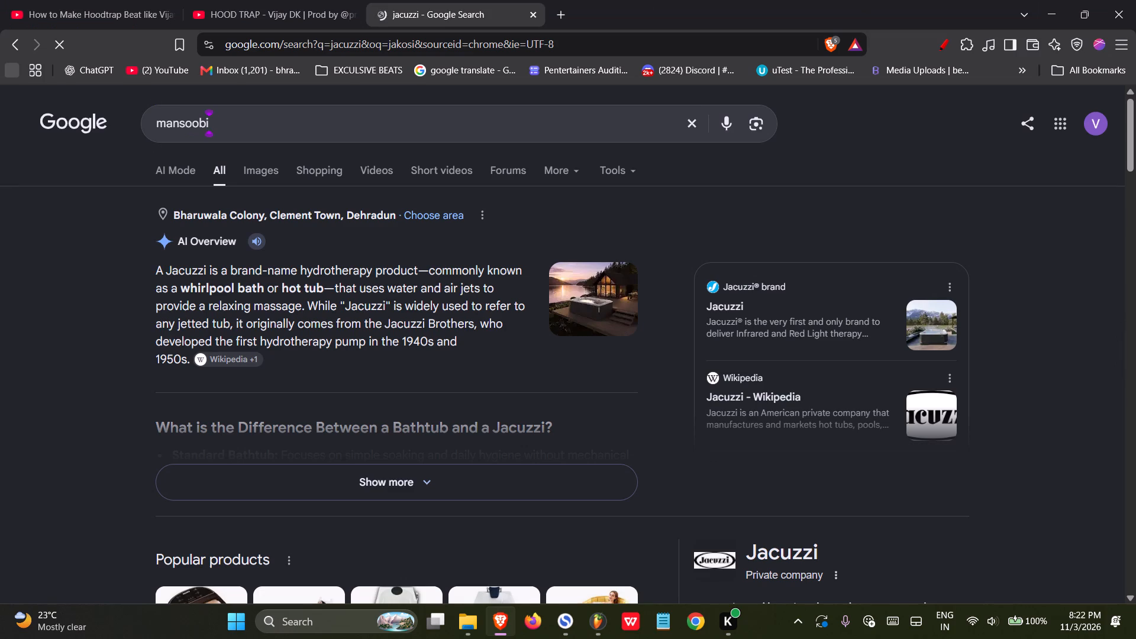
{"action": "key", "text": "m"}
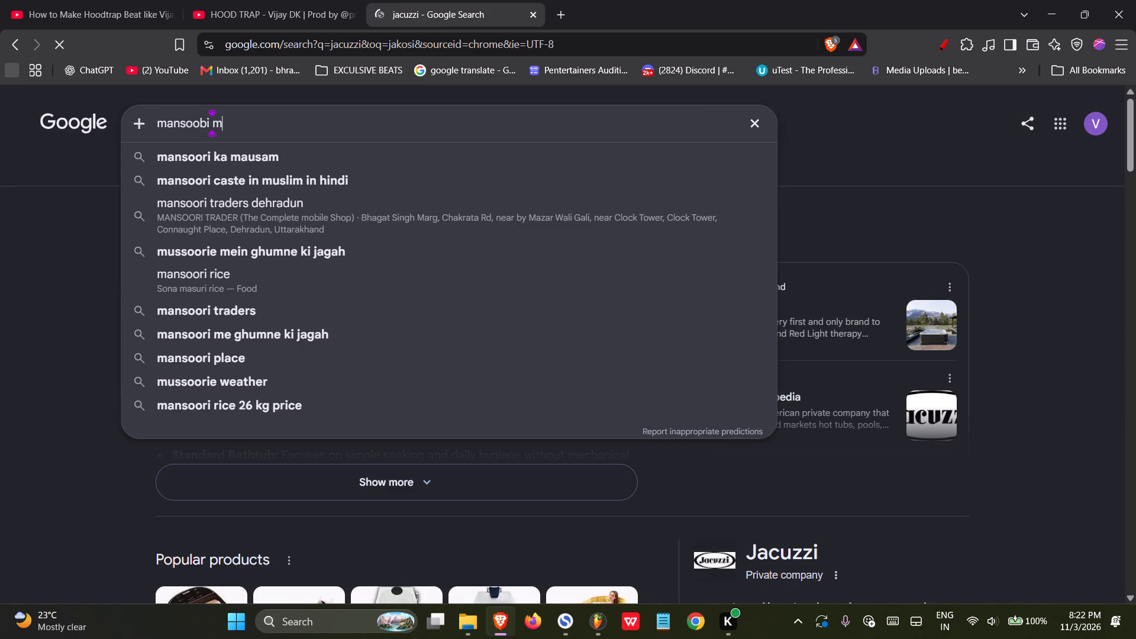
{"action": "key", "text": "e"}
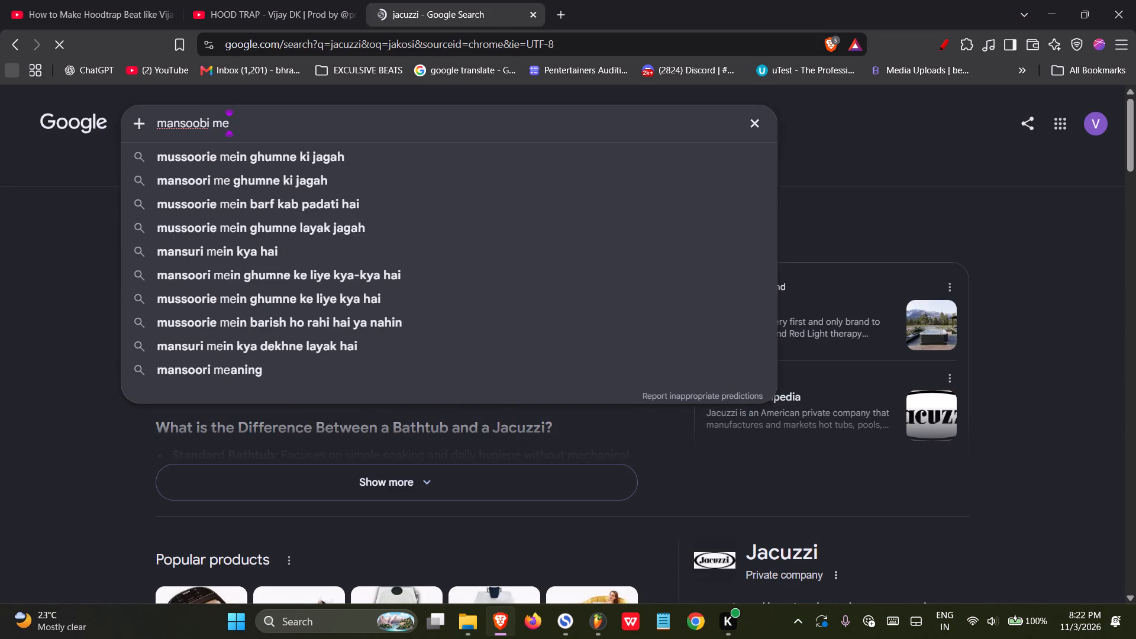
{"action": "type", "text": "an"}
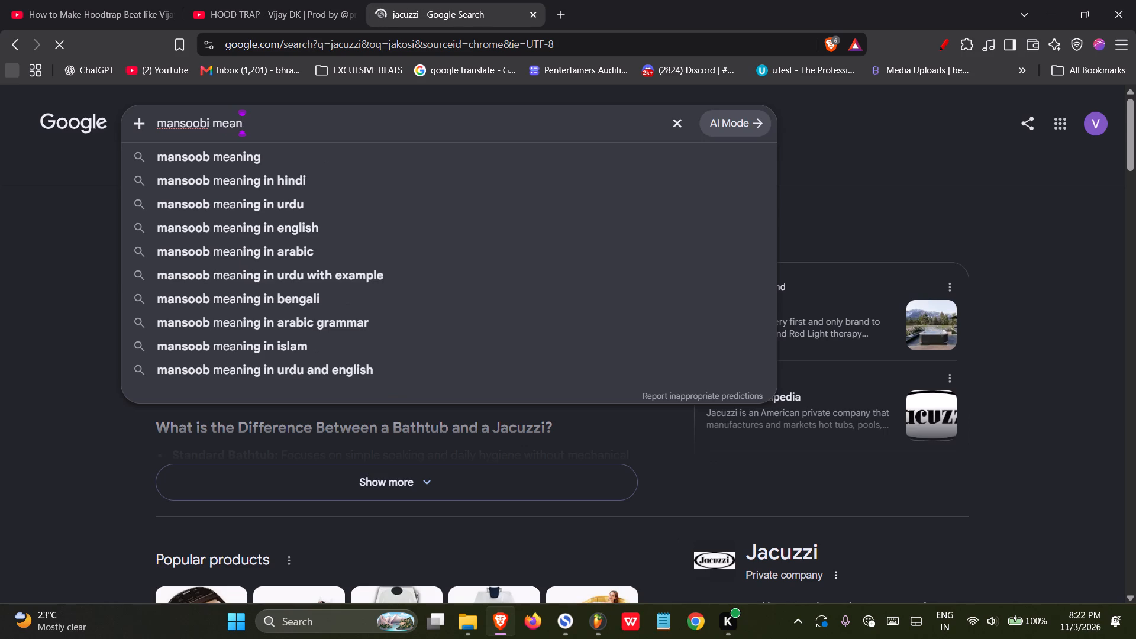
{"action": "left_click", "coordinate": [220, 154]}
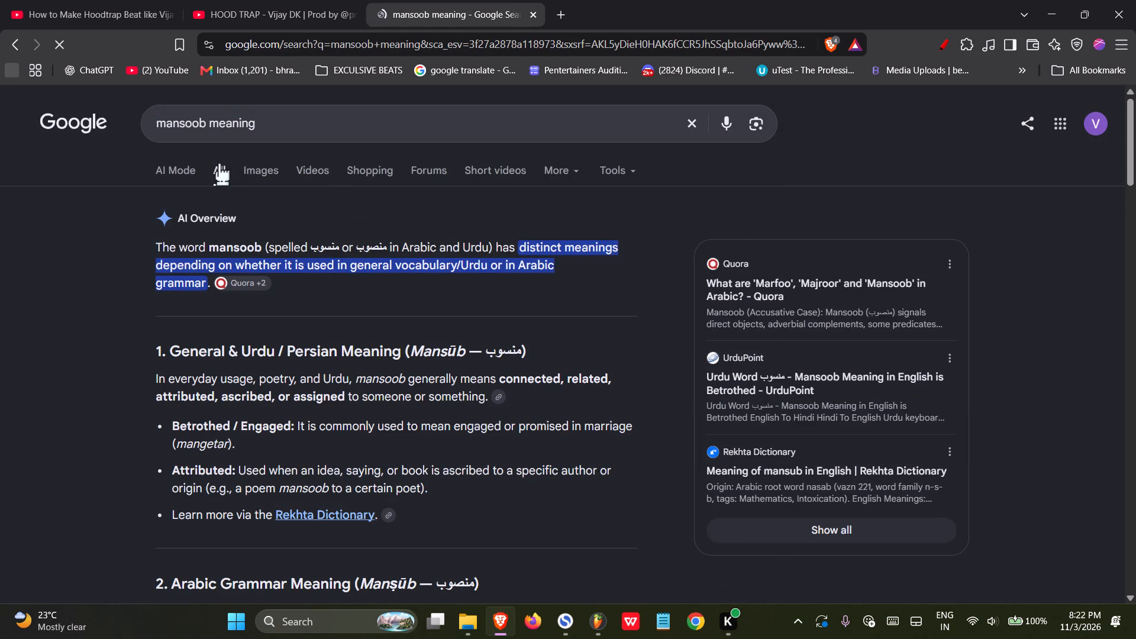
{"action": "scroll", "coordinate": [216, 233], "scroll_direction": "down", "scroll_amount": 3}
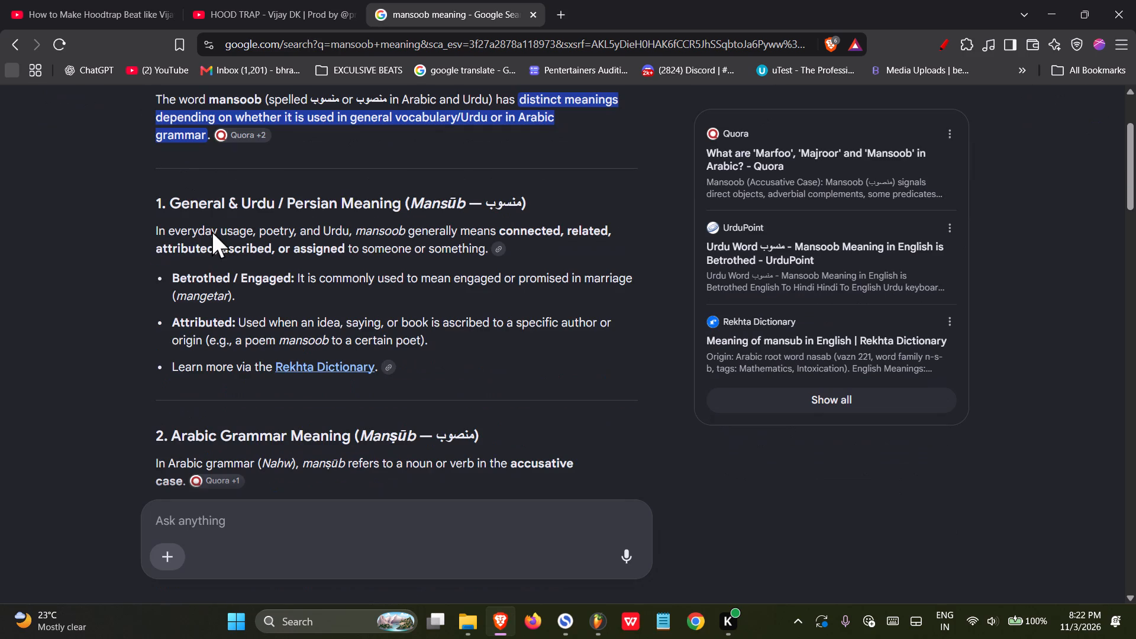
{"action": "scroll", "coordinate": [212, 231], "scroll_direction": "down", "scroll_amount": 2}
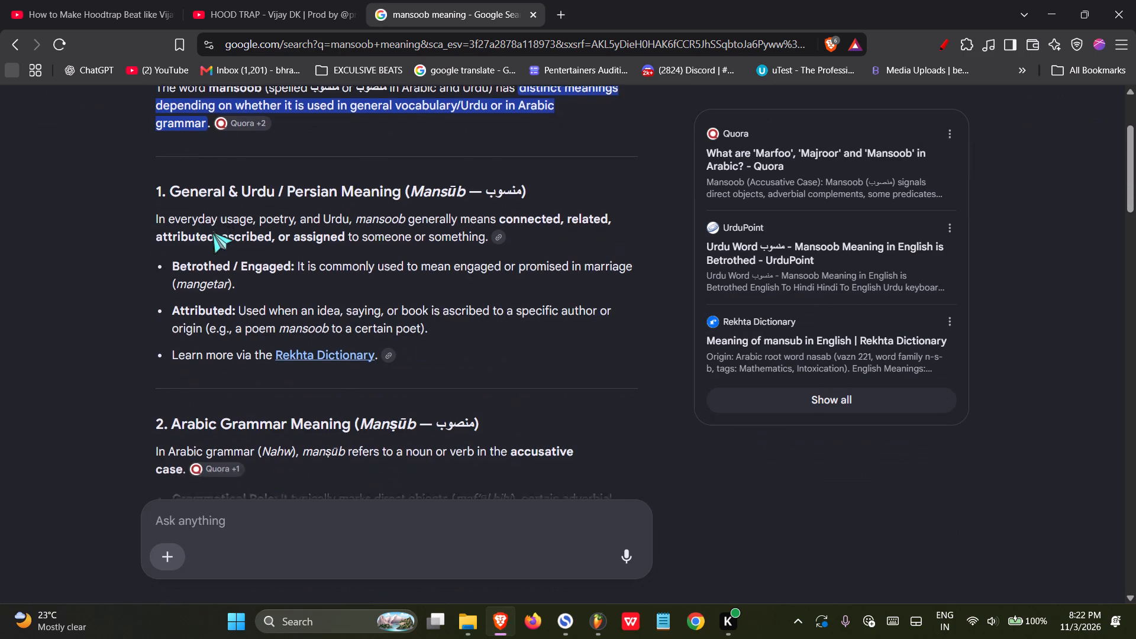
{"action": "scroll", "coordinate": [212, 231], "scroll_direction": "down", "scroll_amount": 11}
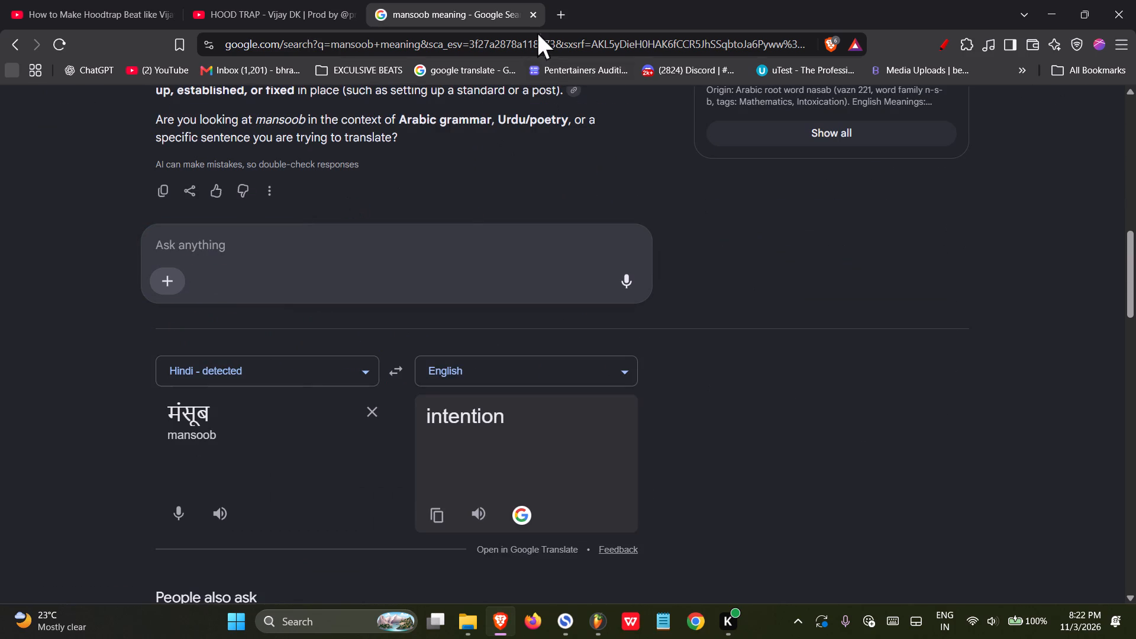
{"action": "left_click", "coordinate": [538, 16]}
{"action": "left_click", "coordinate": [566, 606]}
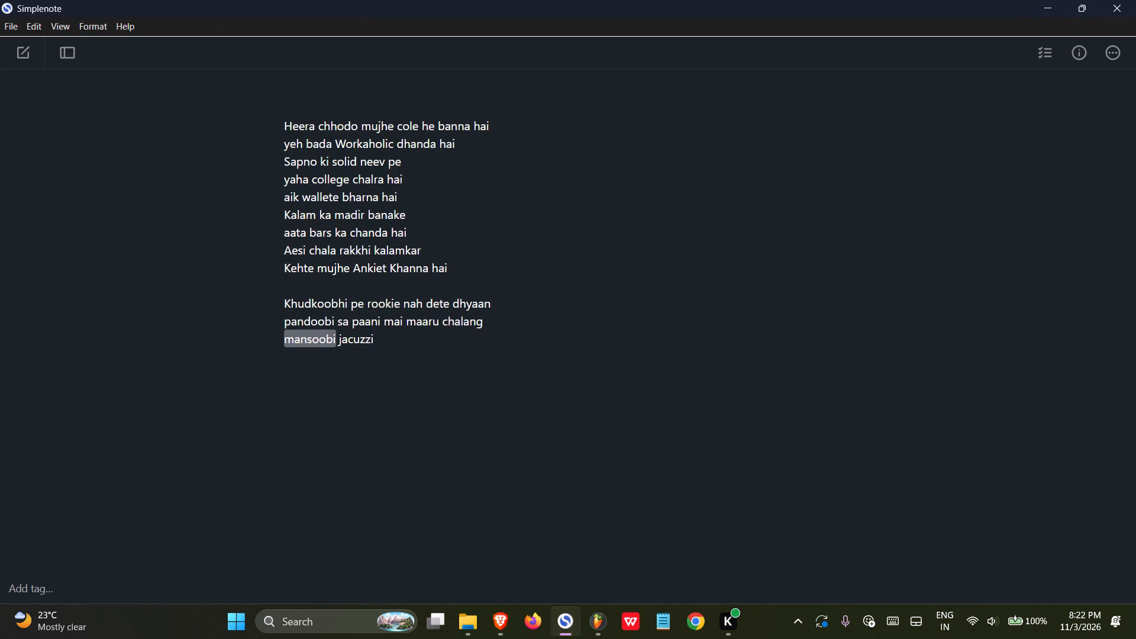
Insert "hai" after "mansoobi" in the second verse's third line and add a comma after "jacuzzi".
{"action": "left_click", "coordinate": [337, 336]}
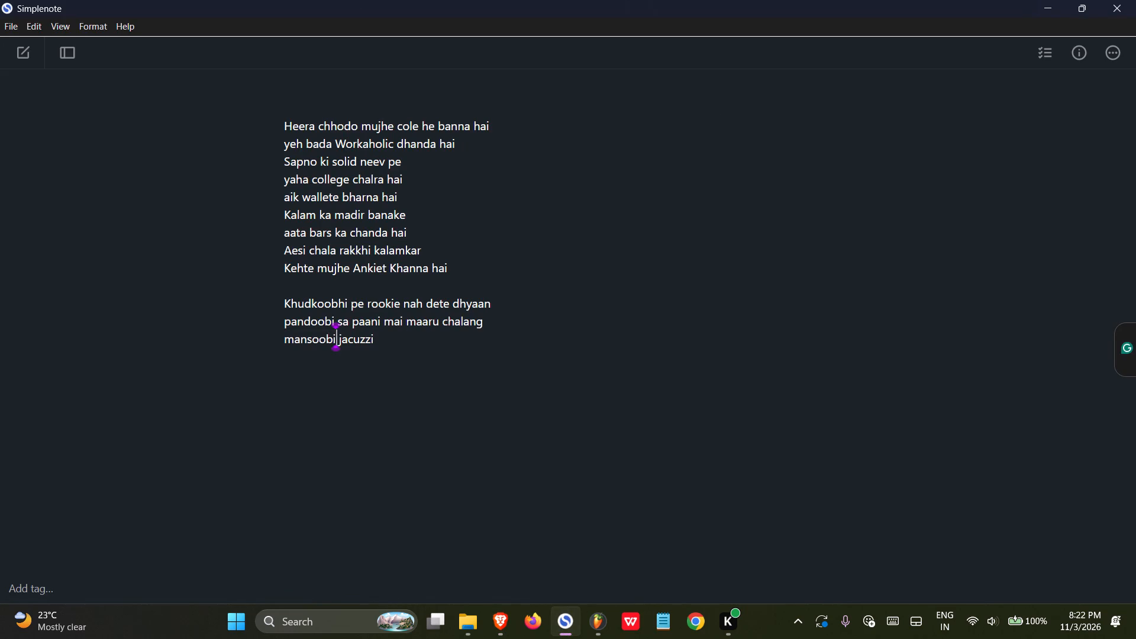
{"action": "key", "text": "space"}
{"action": "type", "text": "hai"}
{"action": "key", "text": "Right"}
{"action": "key", "text": "Right"}
{"action": "key", "text": "Right"}
{"action": "key", "text": "Right"}
{"action": "key", "text": "Right"}
{"action": "key", "text": "Right"}
{"action": "key", "text": "Right"}
{"action": "key", "text": "Right"}
{"action": "type", "text": ","}
{"action": "key", "text": "space"}
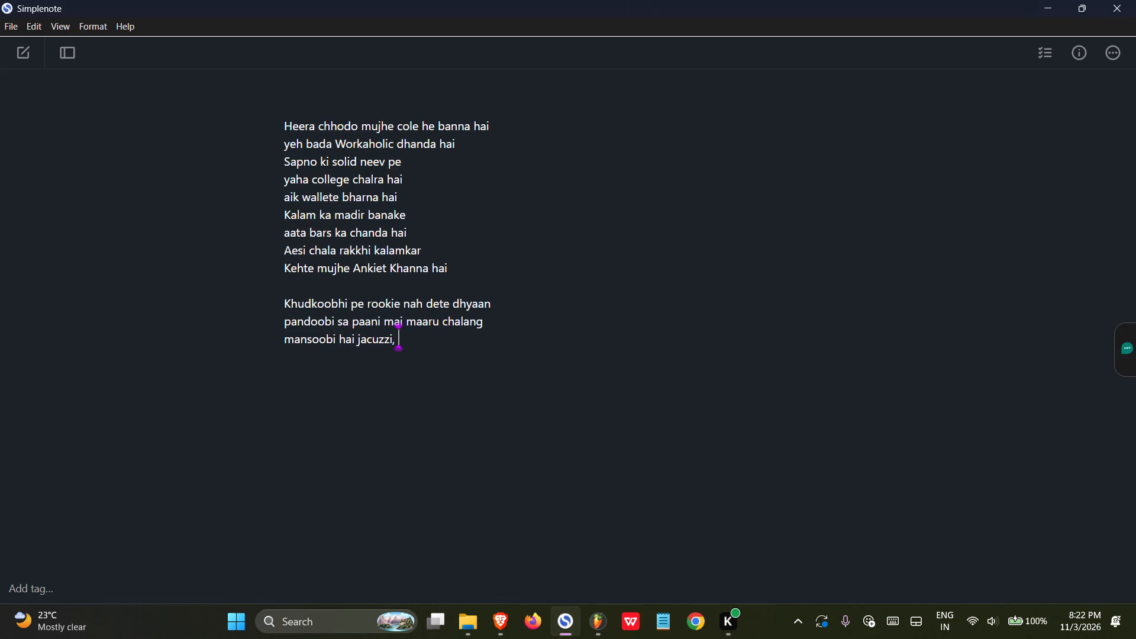
Start playing the beat in FL Studio and return to the lyrics in Simplenote.
{"action": "left_click", "coordinate": [595, 619]}
{"action": "key", "text": "space"}
{"action": "left_click", "coordinate": [573, 613]}
In the first verse's line "Aesi chala rakkhi kalamkar", change "chala" to "chali" and delete "rakkhi".
{"action": "left_click", "coordinate": [334, 250]}
{"action": "key", "text": "BackSpace"}
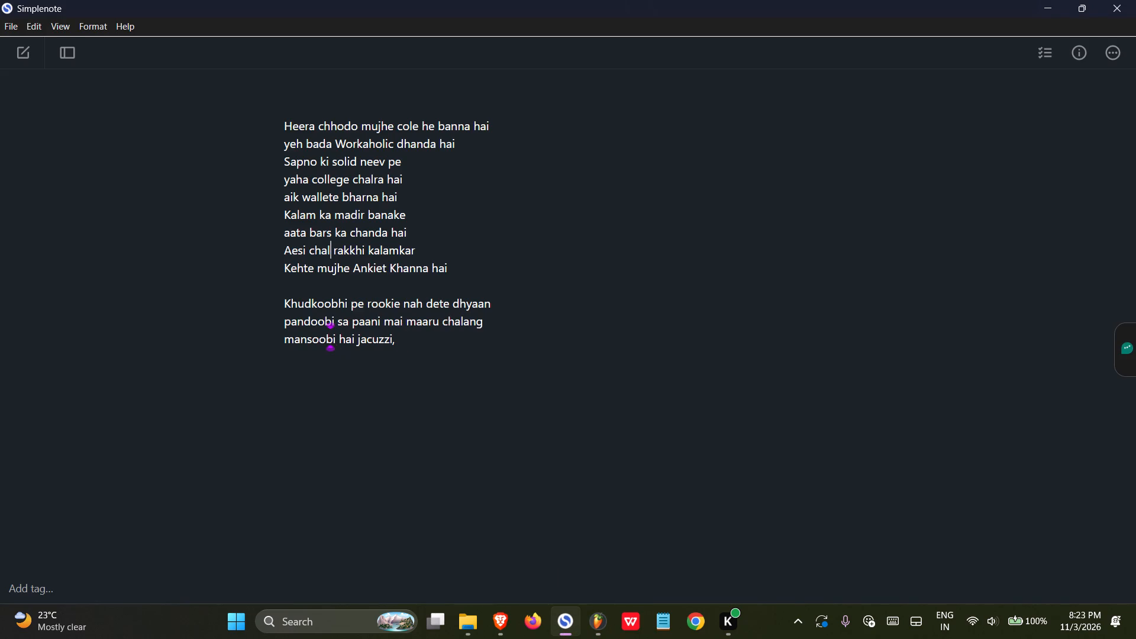
{"action": "key", "text": "i"}
{"action": "left_click", "coordinate": [372, 248]}
{"action": "key", "text": "BackSpace"}
{"action": "key", "text": "BackSpace"}
{"action": "key", "text": "BackSpace"}
{"action": "key", "text": "BackSpace"}
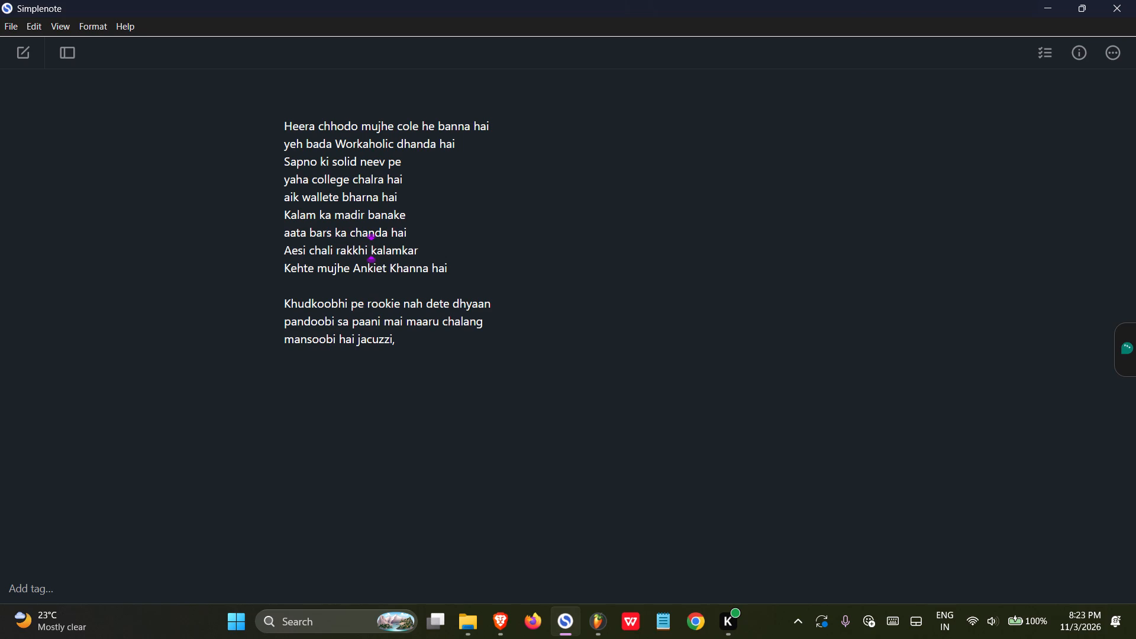
{"action": "key", "text": "BackSpace"}
{"action": "key", "text": "BackSpace"}
{"action": "key", "text": "BackSpace"}
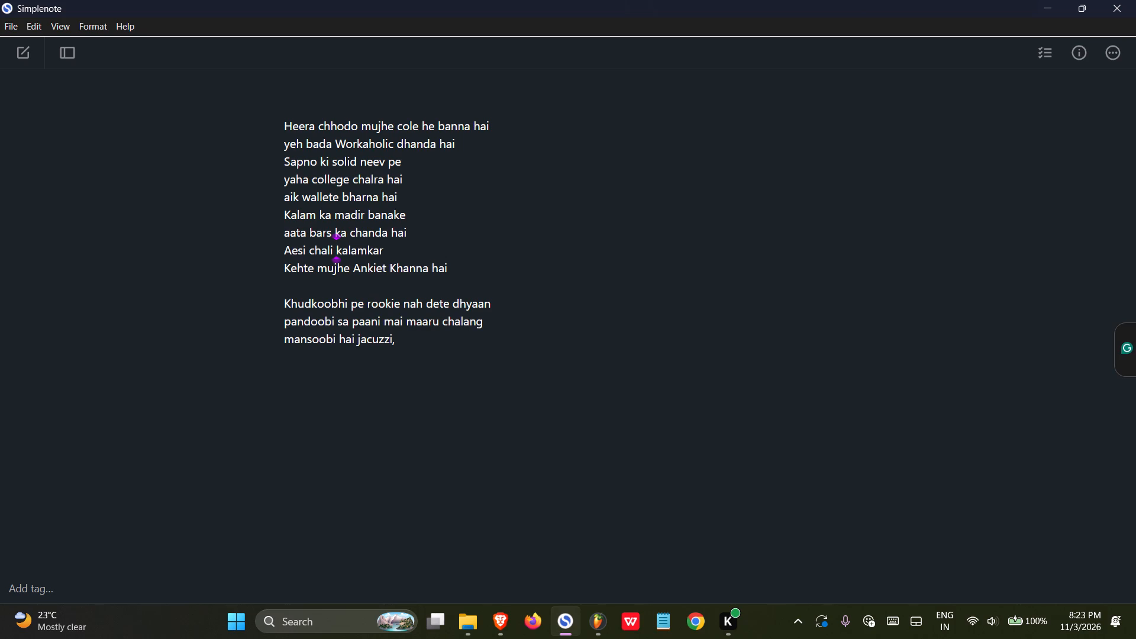
Restart the beat from the beginning in FL Studio, read the lyrics against it, stop playback and return to Simplenote.
{"action": "left_click", "coordinate": [599, 625]}
{"action": "key", "text": "space"}
{"action": "key", "text": "space"}
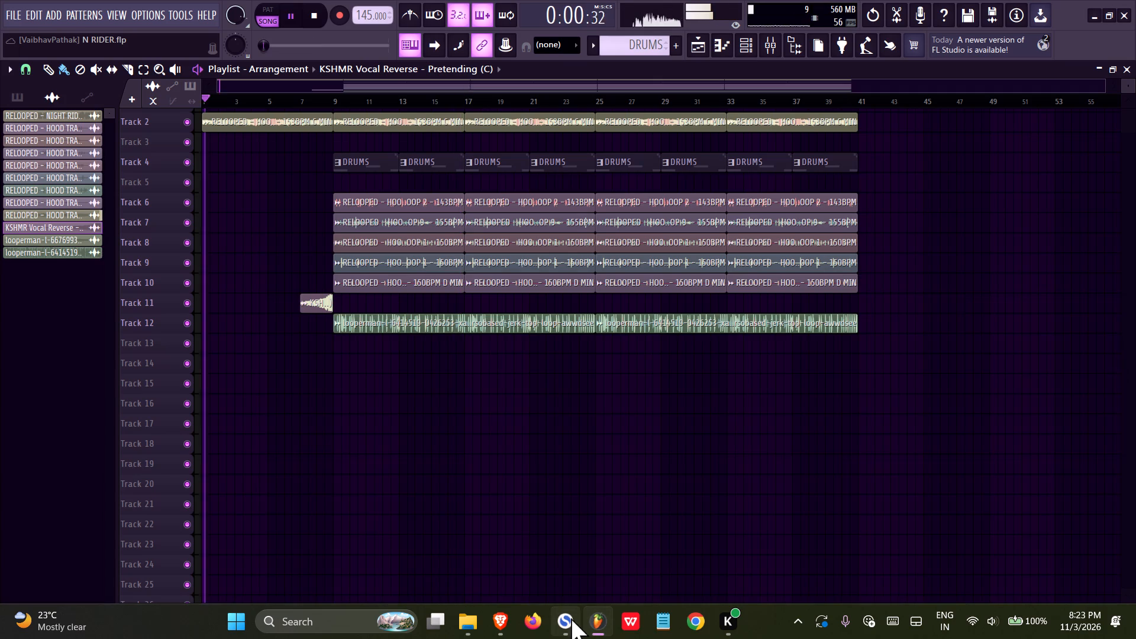
{"action": "left_click", "coordinate": [567, 615]}
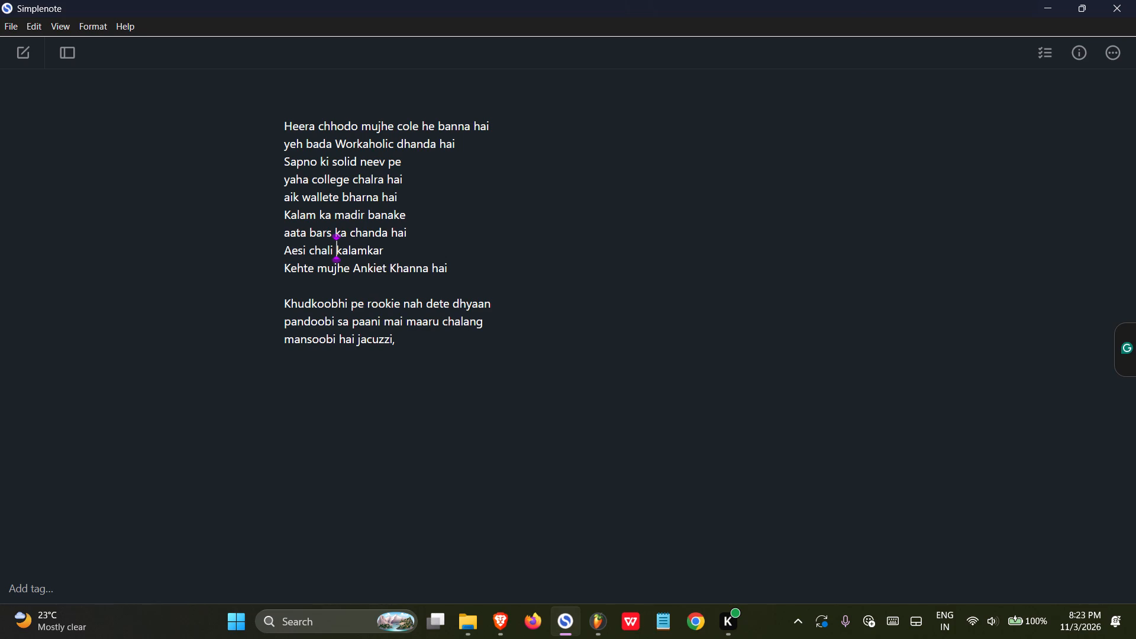
{"action": "left_click", "coordinate": [593, 638]}
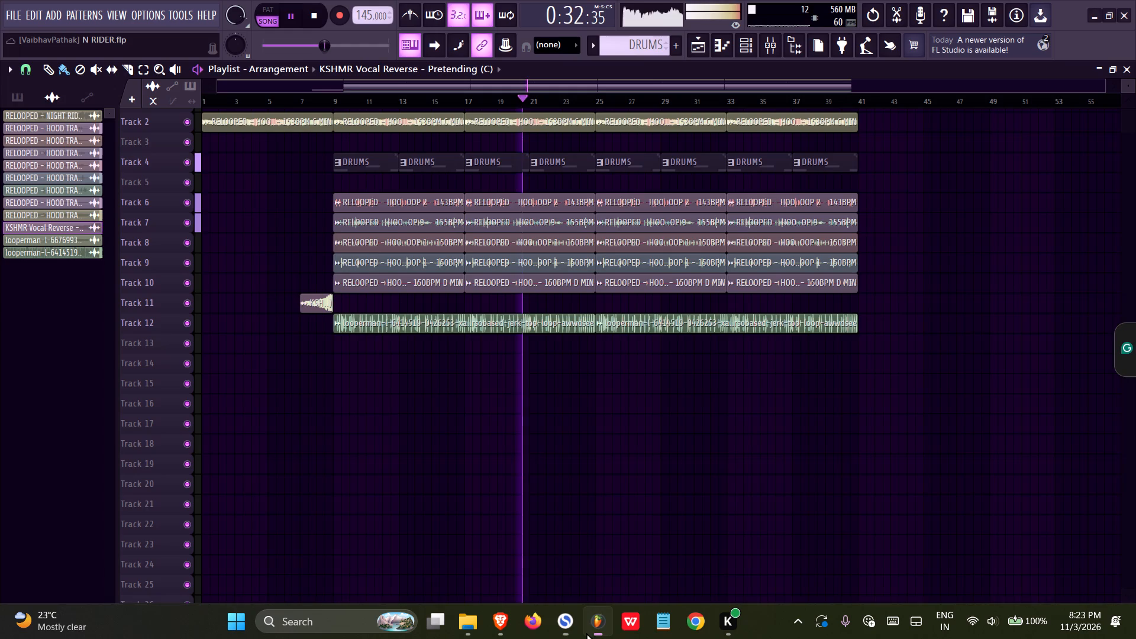
{"action": "key", "text": "space"}
{"action": "left_click", "coordinate": [573, 626]}
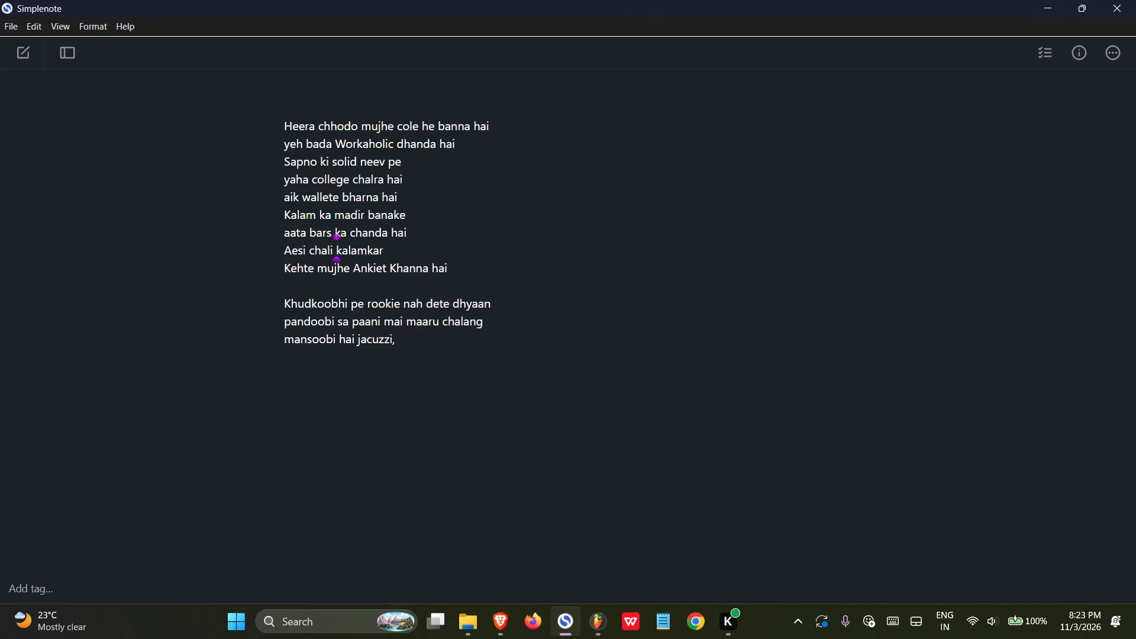
Move "nah" behind "dete" in the second verse's first line so it reads "rookie dete nah dhyaan".
{"action": "left_click", "coordinate": [427, 306]}
{"action": "key", "text": "BackSpace"}
{"action": "key", "text": "BackSpace"}
{"action": "key", "text": "BackSpace"}
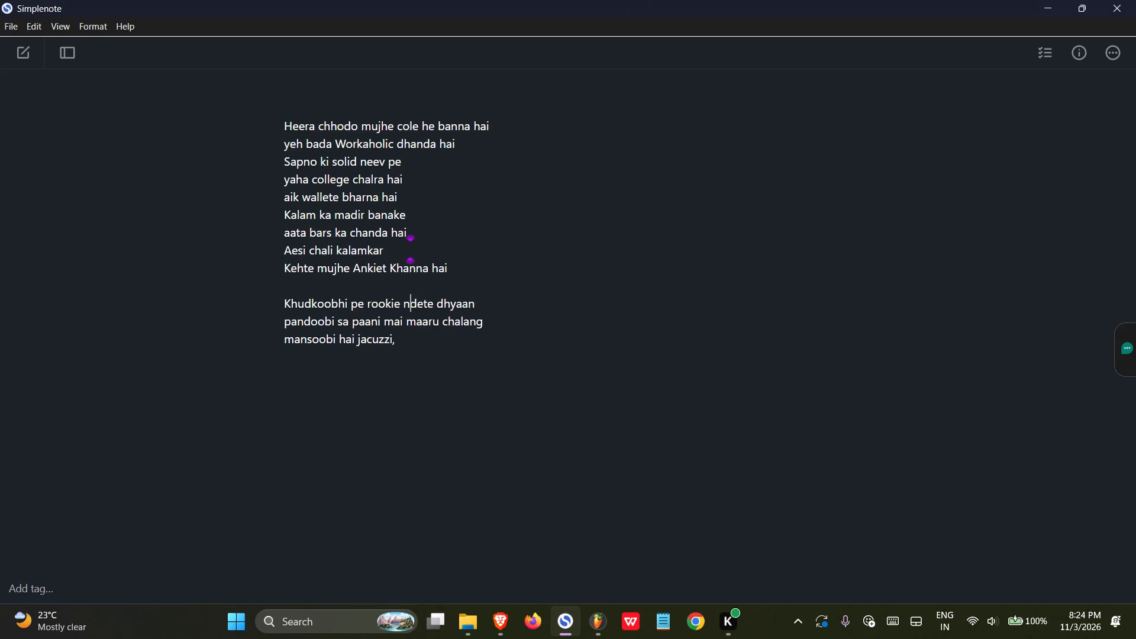
{"action": "key", "text": "BackSpace"}
{"action": "key", "text": "Right"}
{"action": "key", "text": "Right"}
{"action": "key", "text": "Right"}
{"action": "key", "text": "Right"}
{"action": "key", "text": "space"}
{"action": "type", "text": "nah"}
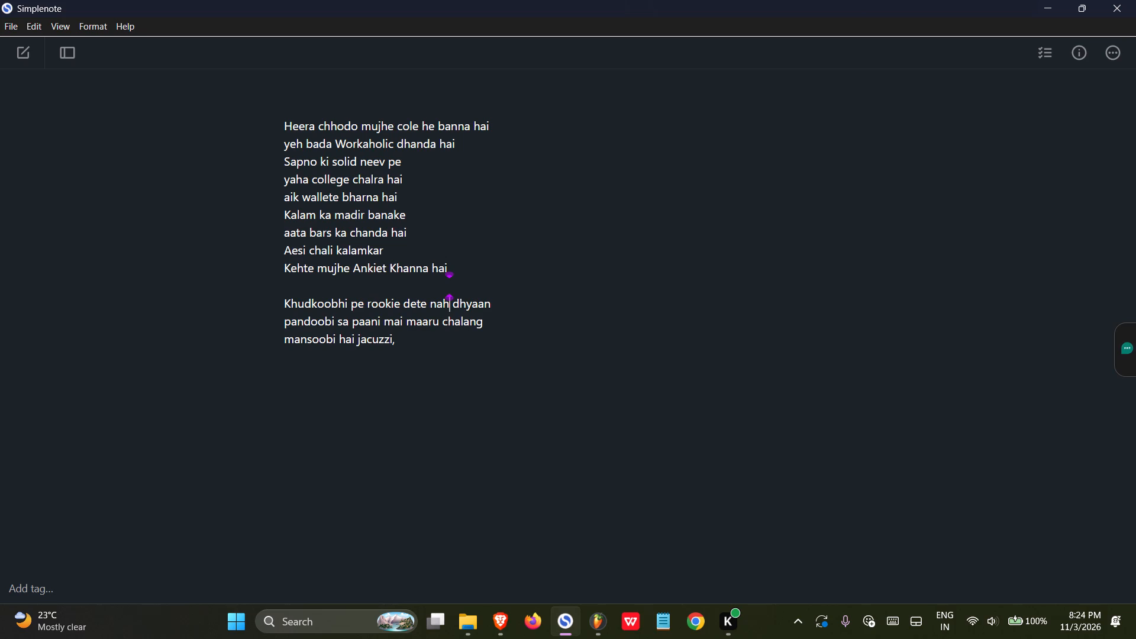
Delete "hai" after "mansoobi" in the second verse's third line.
{"action": "left_click", "coordinate": [357, 340]}
{"action": "key", "text": "BackSpace"}
{"action": "key", "text": "BackSpace"}
{"action": "key", "text": "BackSpace"}
{"action": "key", "text": "BackSpace"}
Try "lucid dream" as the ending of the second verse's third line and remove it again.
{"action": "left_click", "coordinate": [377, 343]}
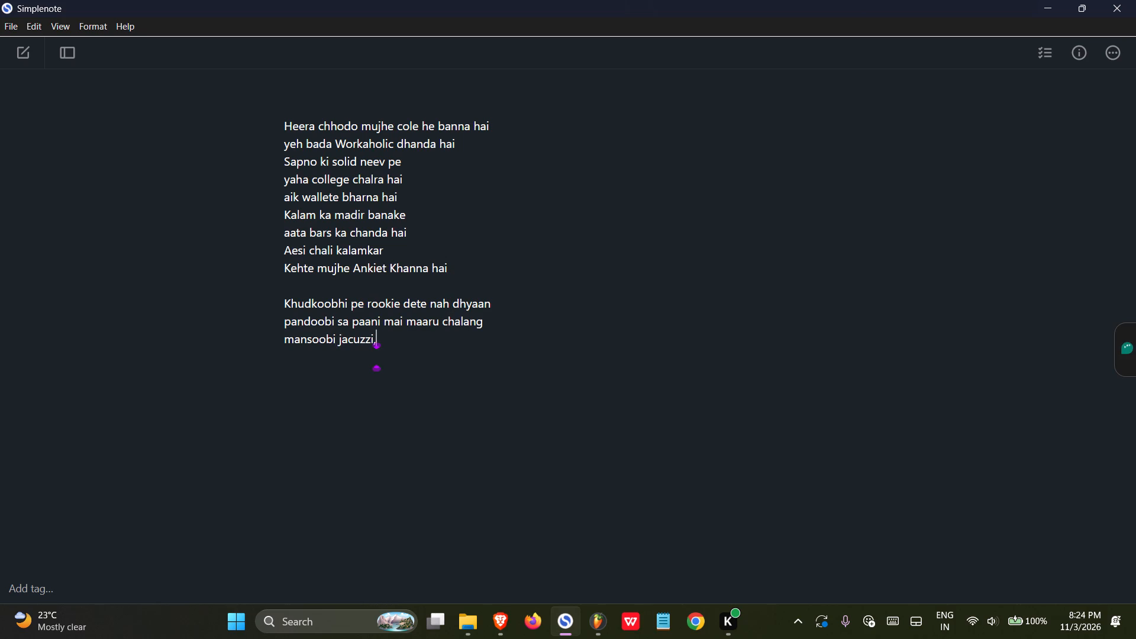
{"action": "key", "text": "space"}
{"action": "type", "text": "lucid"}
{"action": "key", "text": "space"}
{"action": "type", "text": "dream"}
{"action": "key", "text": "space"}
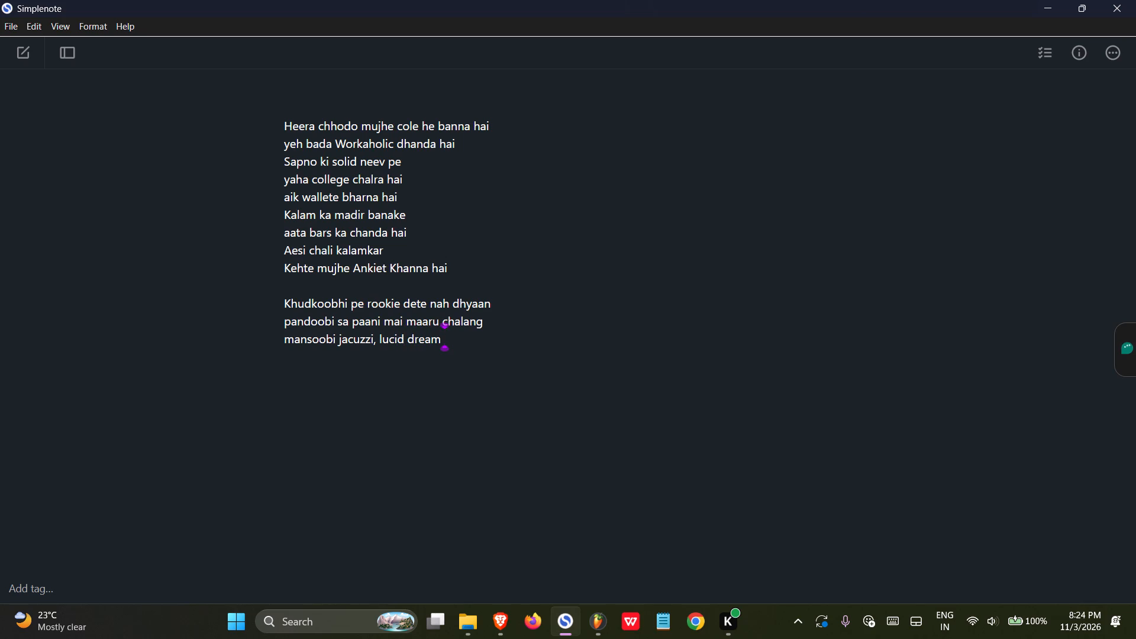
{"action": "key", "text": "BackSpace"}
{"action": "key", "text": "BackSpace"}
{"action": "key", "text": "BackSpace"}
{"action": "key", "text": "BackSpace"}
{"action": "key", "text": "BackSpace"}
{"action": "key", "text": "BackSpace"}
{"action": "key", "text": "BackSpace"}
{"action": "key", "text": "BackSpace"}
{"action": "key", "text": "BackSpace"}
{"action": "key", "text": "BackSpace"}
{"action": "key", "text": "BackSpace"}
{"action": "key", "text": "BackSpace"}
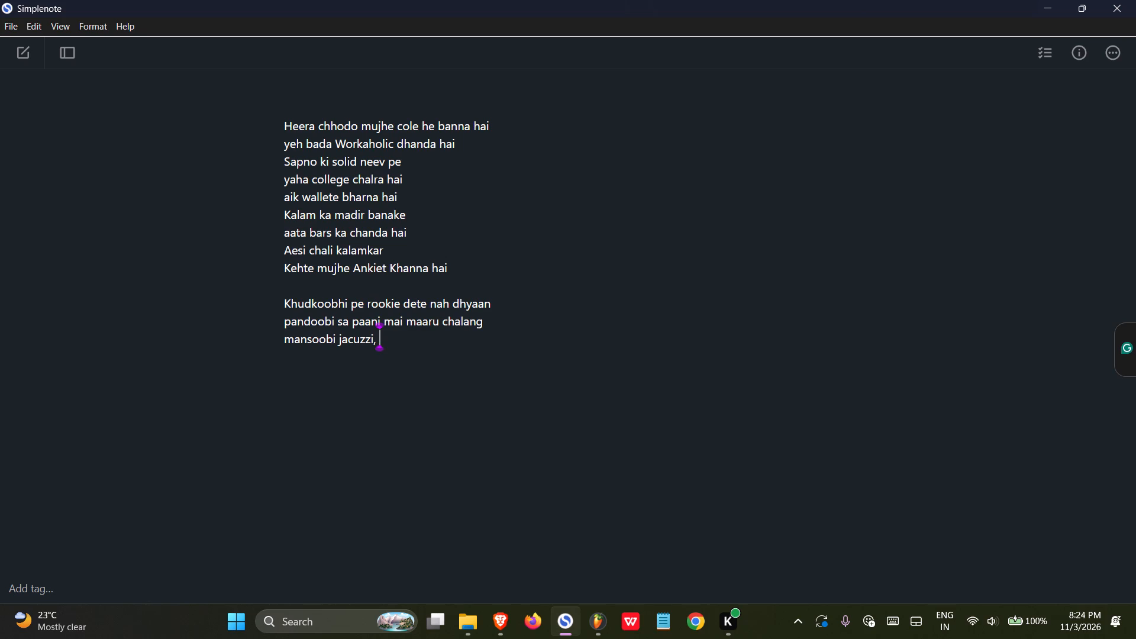
Add "dera mai gyaan" after "jacuzzi," in the second verse's third line.
{"action": "type", "text": "dera mai gyaan"}
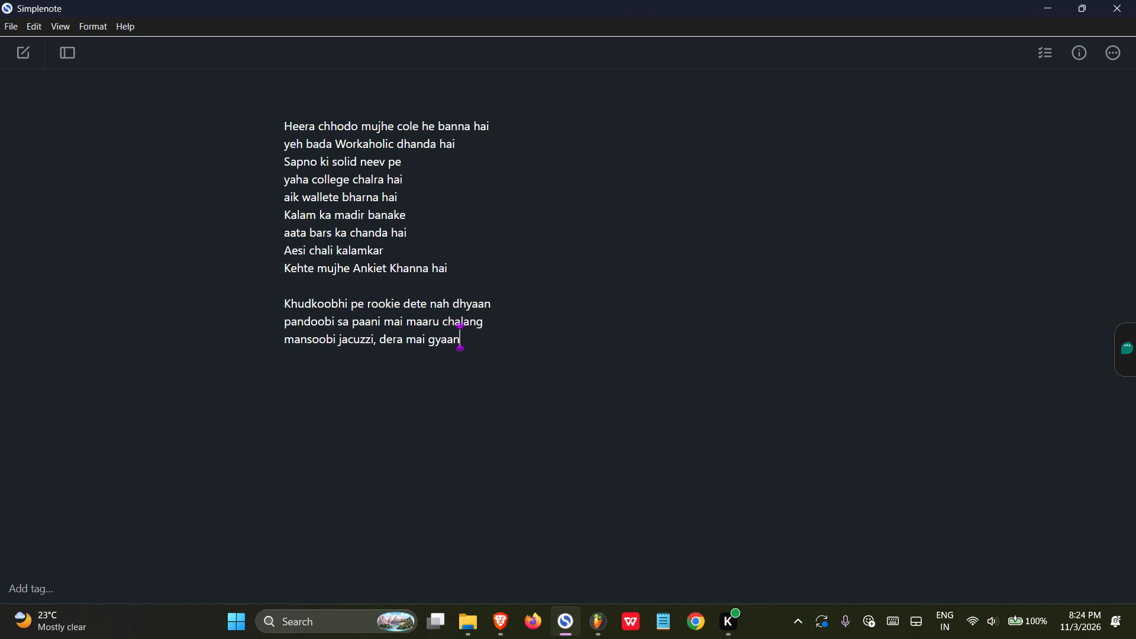
Insert "pe" as a separate word before "dera" in the second verse's third line.
{"action": "key", "text": "Left"}
{"action": "key", "text": "Left"}
{"action": "key", "text": "Left"}
{"action": "key", "text": "Left"}
{"action": "key", "text": "Left"}
{"action": "key", "text": "Left"}
{"action": "key", "text": "Left"}
{"action": "key", "text": "Left"}
{"action": "key", "text": "Left"}
{"action": "key", "text": "Left"}
{"action": "key", "text": "Left"}
{"action": "key", "text": "Left"}
{"action": "key", "text": "Left"}
{"action": "key", "text": "Left"}
{"action": "type", "text": "pe"}
{"action": "key", "text": "Right"}
{"action": "key", "text": "Left"}
{"action": "key", "text": "Left"}
{"action": "key", "text": "space"}
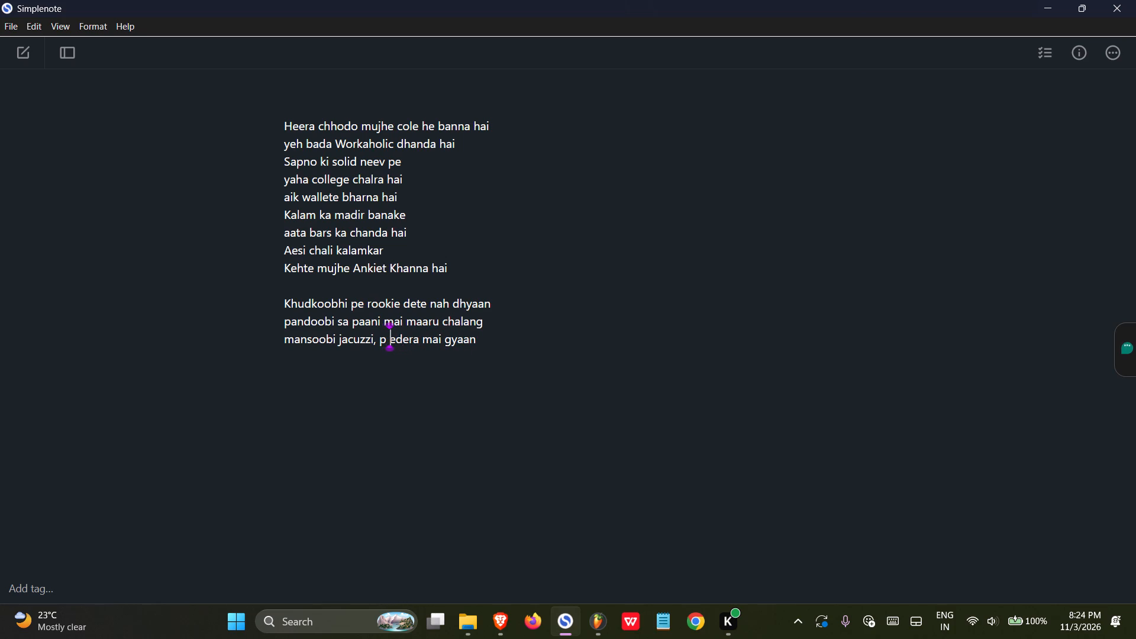
{"action": "key", "text": "BackSpace"}
{"action": "key", "text": "Right"}
{"action": "key", "text": "space"}
Change "dera" to "deta" in the second verse's third line and start a new line below it.
{"action": "key", "text": "Right"}
{"action": "key", "text": "Right"}
{"action": "key", "text": "Right"}
{"action": "key", "text": "Right"}
{"action": "key", "text": "BackSpace"}
{"action": "key", "text": "BackSpace"}
{"action": "type", "text": "ta"}
{"action": "key", "text": "Down"}
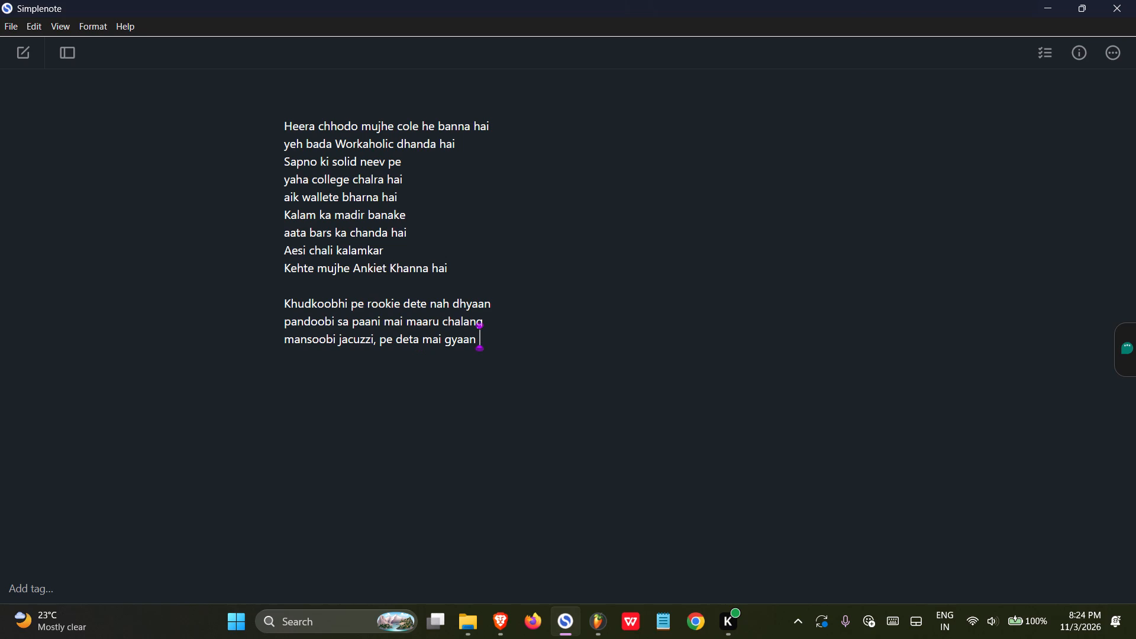
{"action": "key", "text": "Return"}
Start playing the beat in FL Studio, save the project and read the lyrics in Simplenote against it.
{"action": "left_click", "coordinate": [601, 628]}
{"action": "key", "text": "space"}
{"action": "key", "text": "ctrl+s"}
{"action": "left_click", "coordinate": [565, 617]}
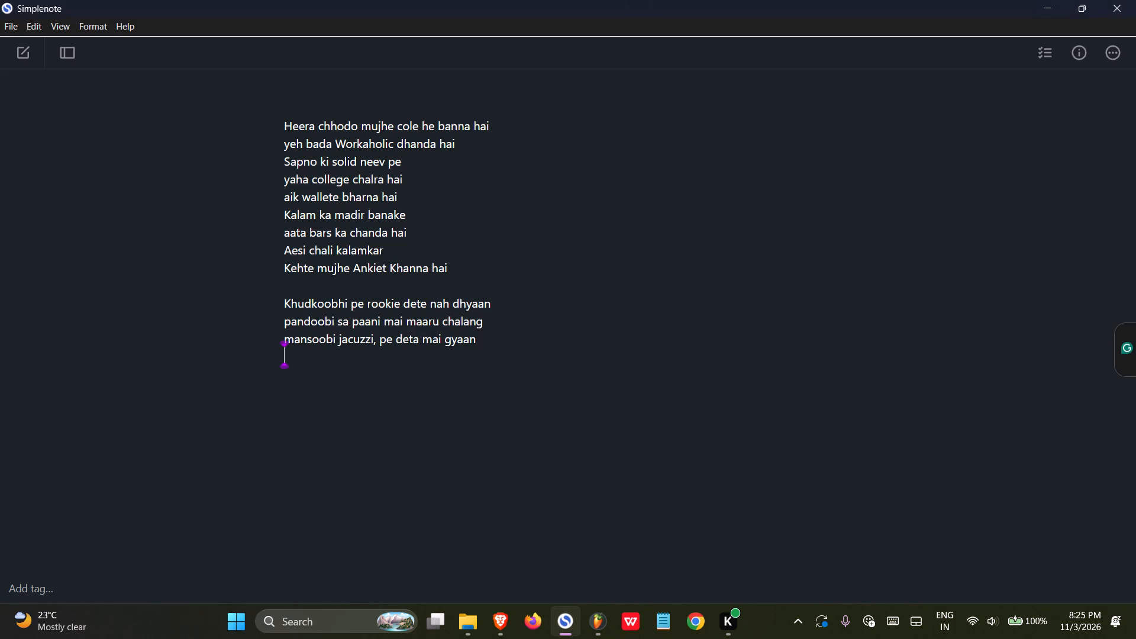
{"action": "left_click", "coordinate": [496, 618]}
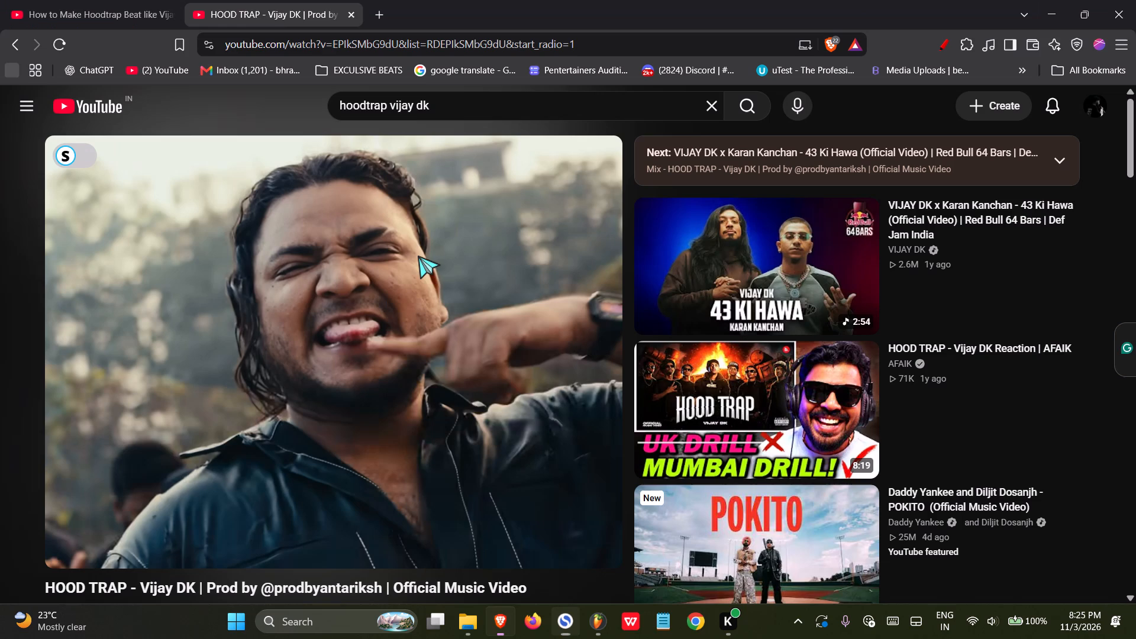
{"action": "left_click", "coordinate": [593, 619]}
{"action": "left_click", "coordinate": [569, 622]}
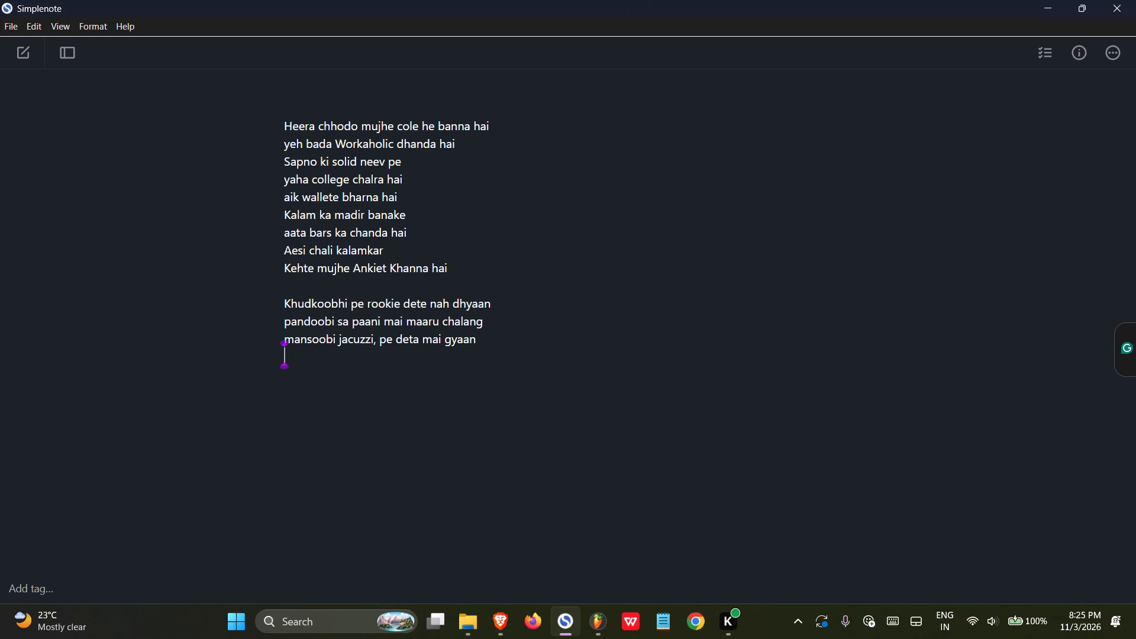
Stop the beat's playback in FL Studio and save the project.
{"action": "left_click", "coordinate": [615, 628]}
{"action": "left_click", "coordinate": [607, 618]}
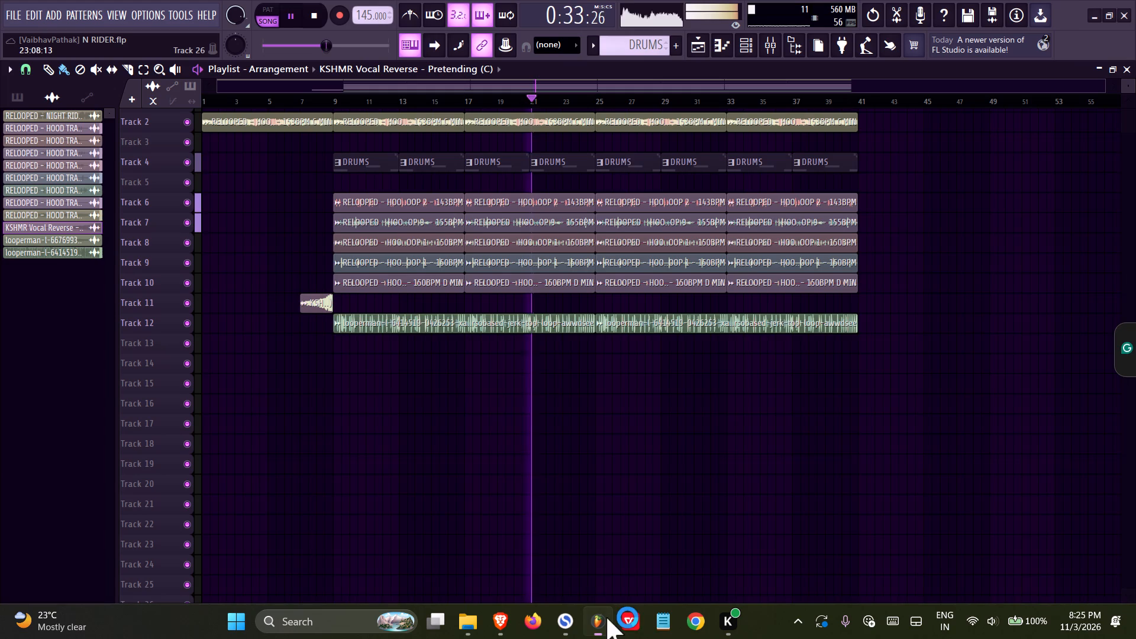
{"action": "key", "text": "space"}
{"action": "key", "text": "ctrl+s"}
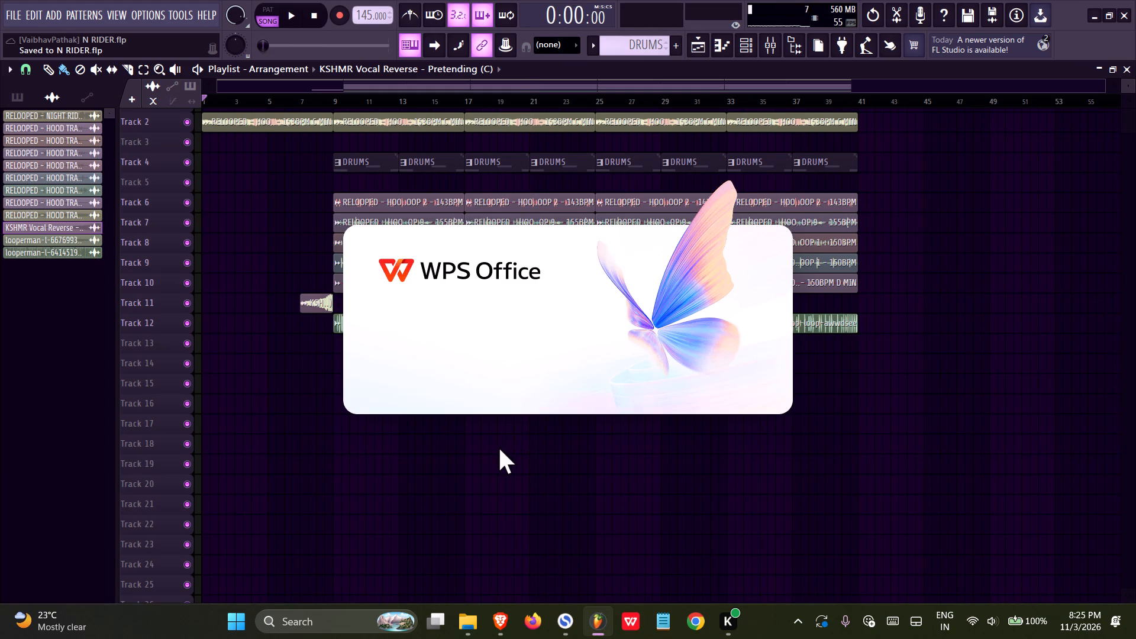
Switch to the WPS Office window that has started and close it to return to the FL Studio project.
{"action": "right_click", "coordinate": [498, 449]}
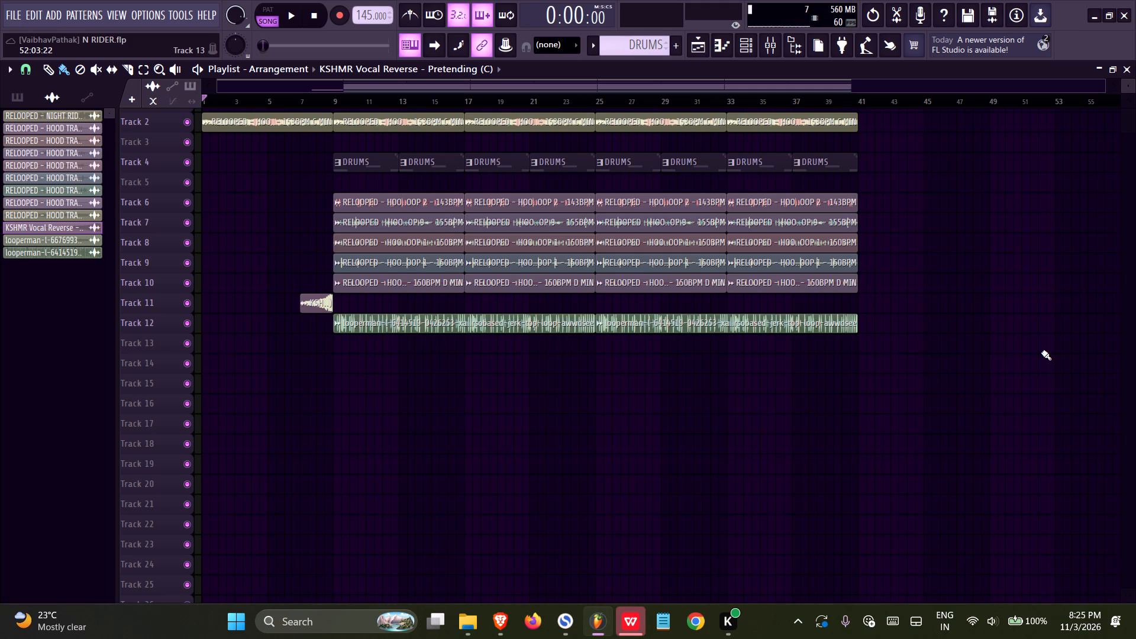
{"action": "left_click", "coordinate": [639, 613]}
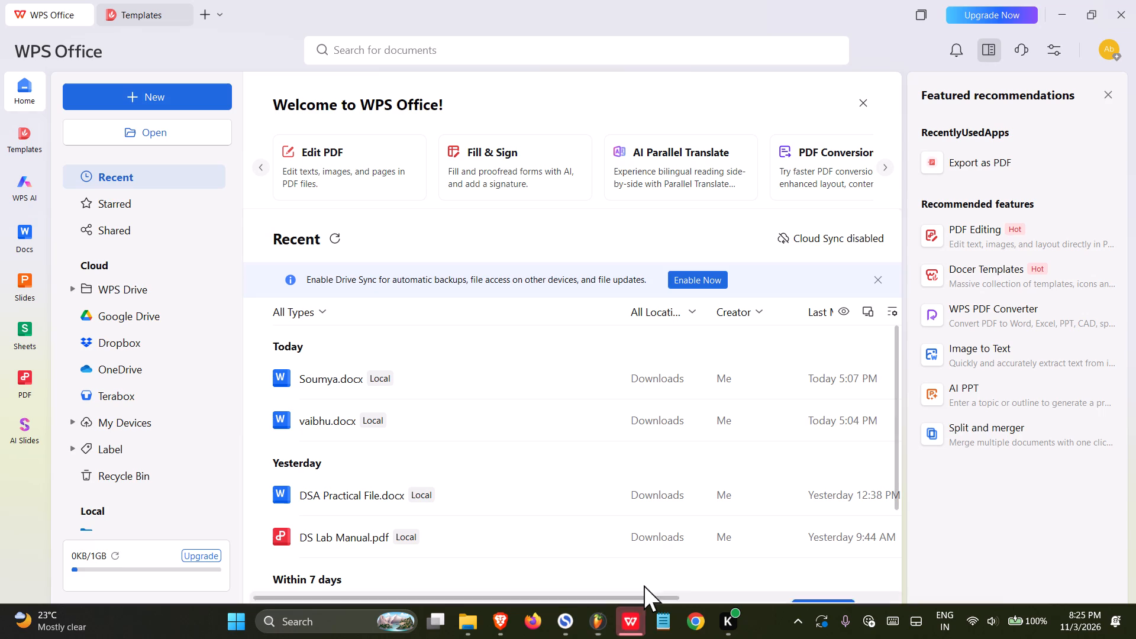
{"action": "left_click", "coordinate": [1127, 24]}
Open the list of Bluetooth devices in the Windows quick settings.
{"action": "left_click", "coordinate": [989, 637]}
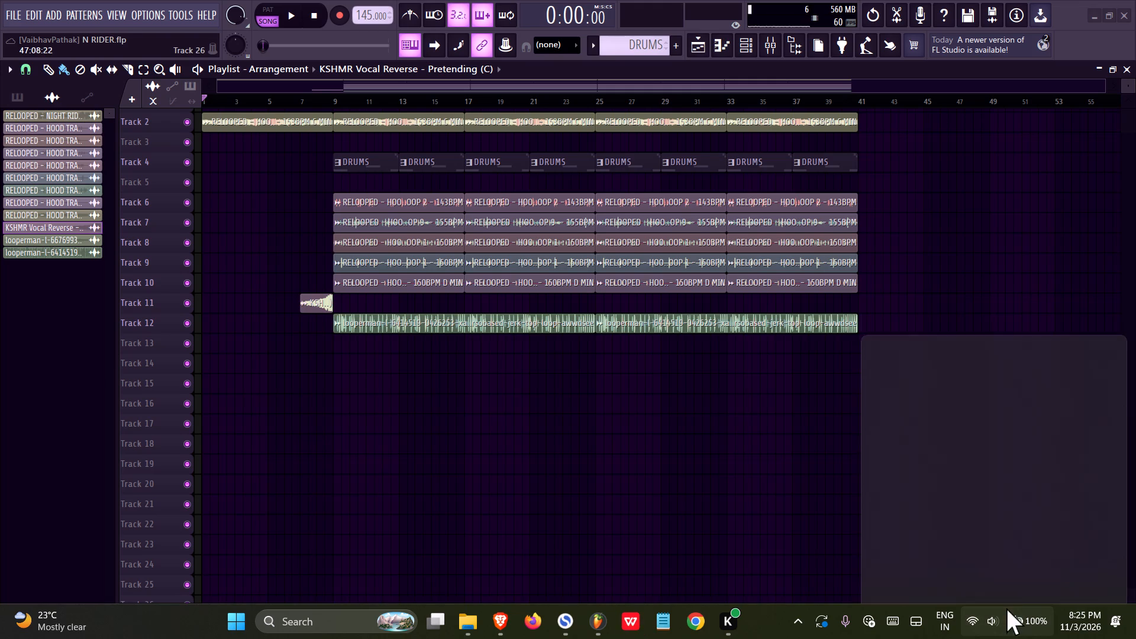
{"action": "left_click", "coordinate": [1006, 351]}
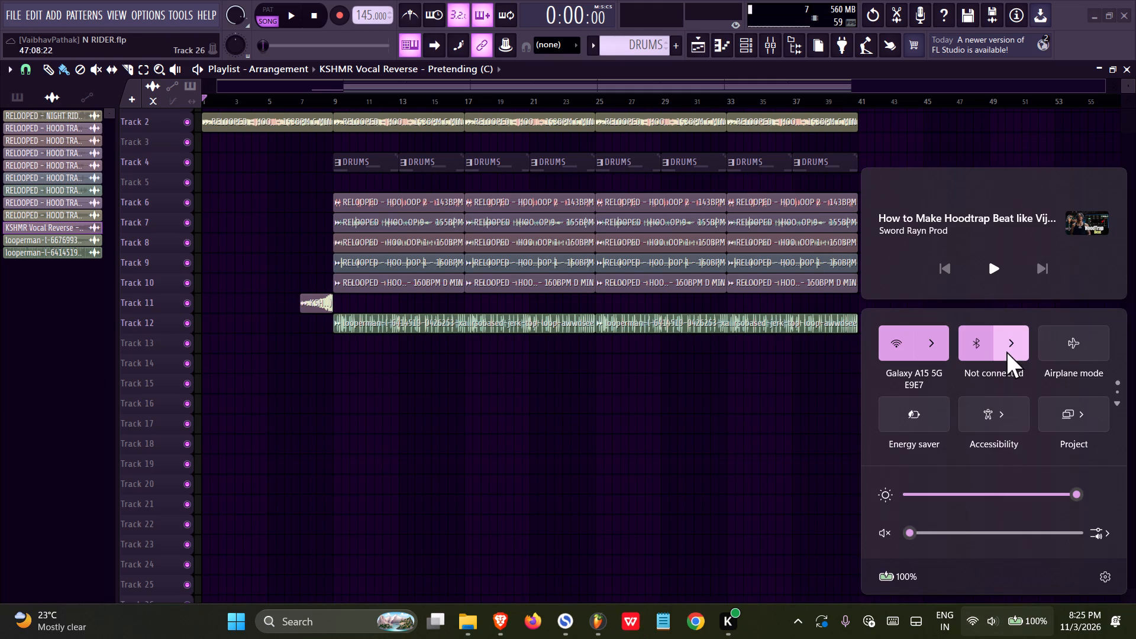